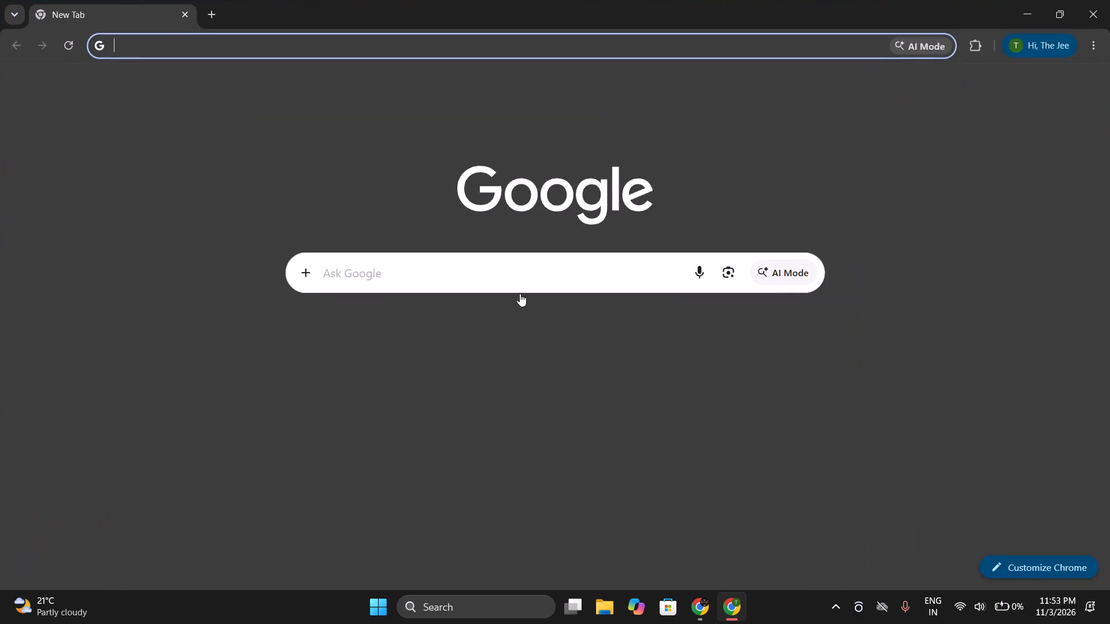
Search Google for "wa" and open the WhatsApp Web result.
left_click(480, 276)
left_click(379, 325)
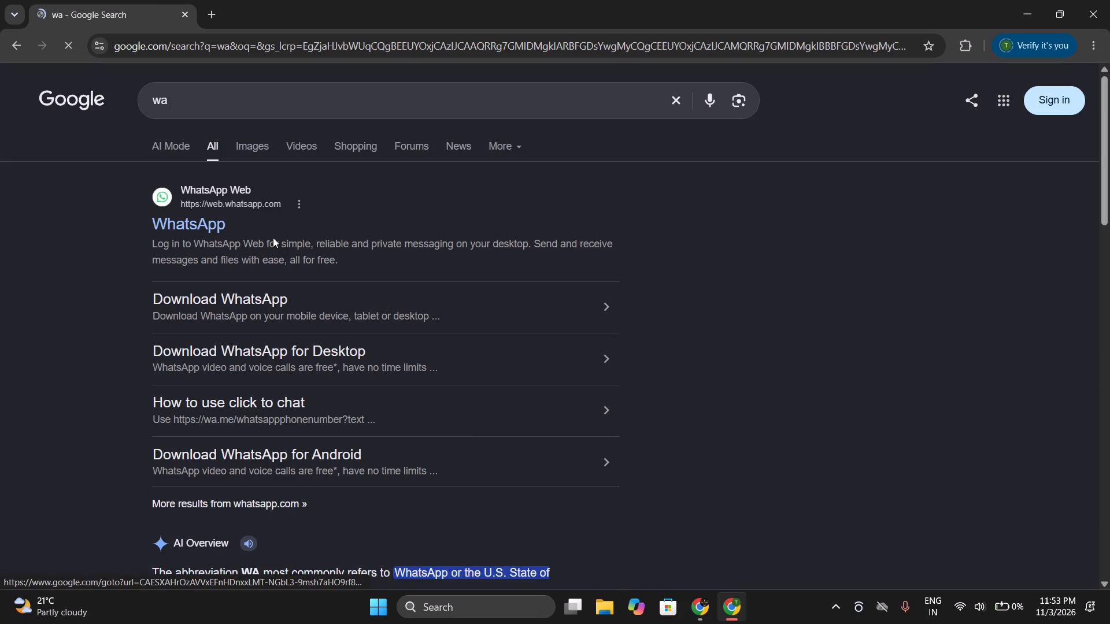
left_click(203, 213)
left_click(612, 603)
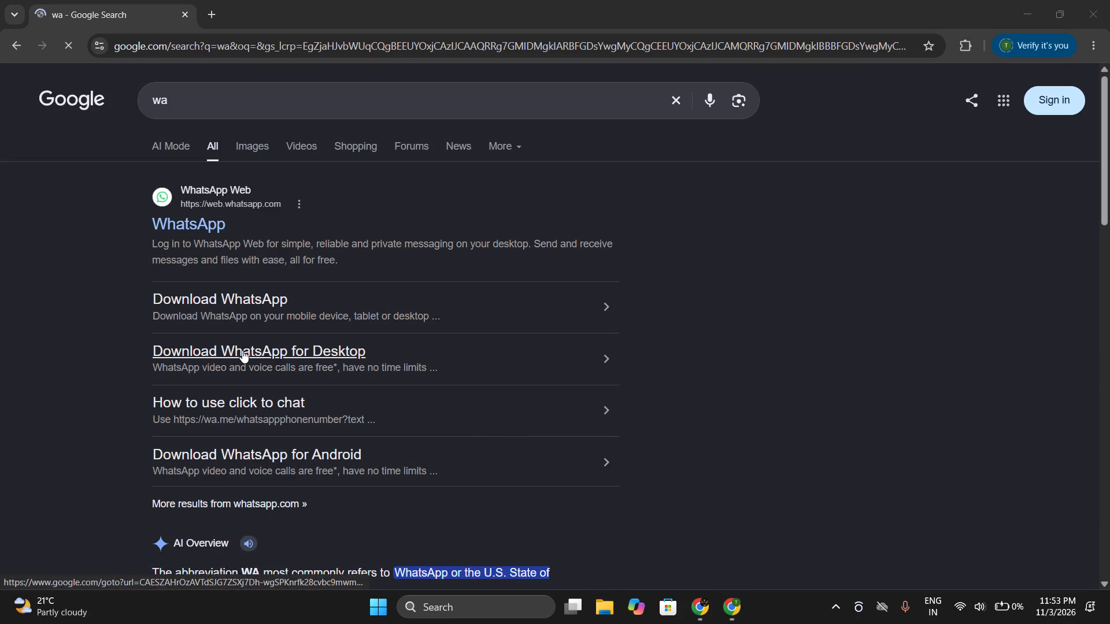
left_click(62, 346)
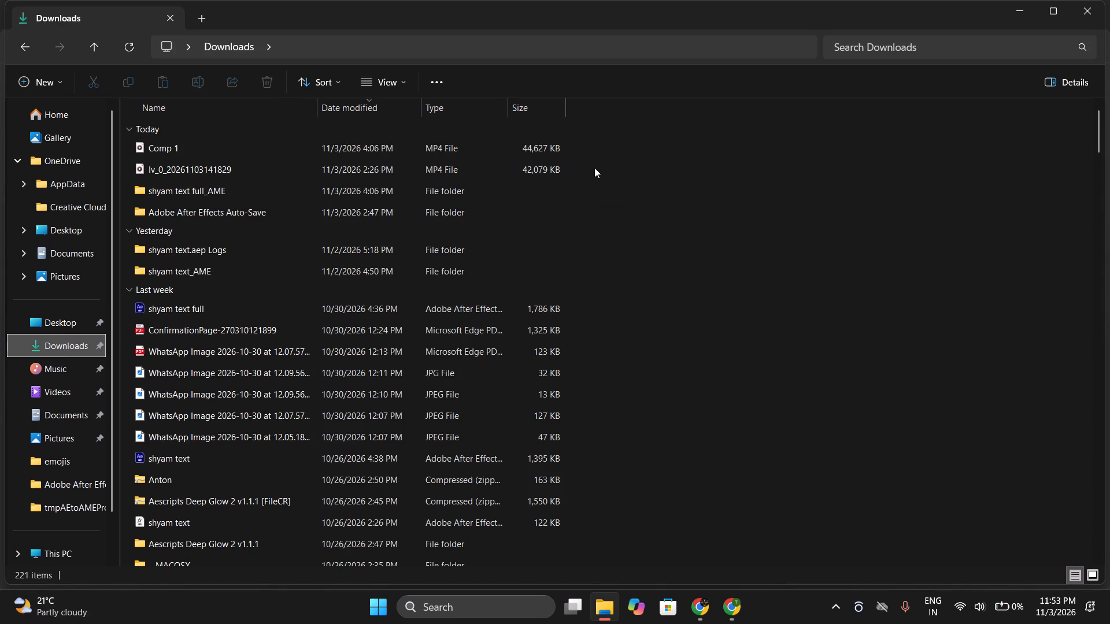
left_click_drag(598, 168, 535, 150)
left_click(261, 91)
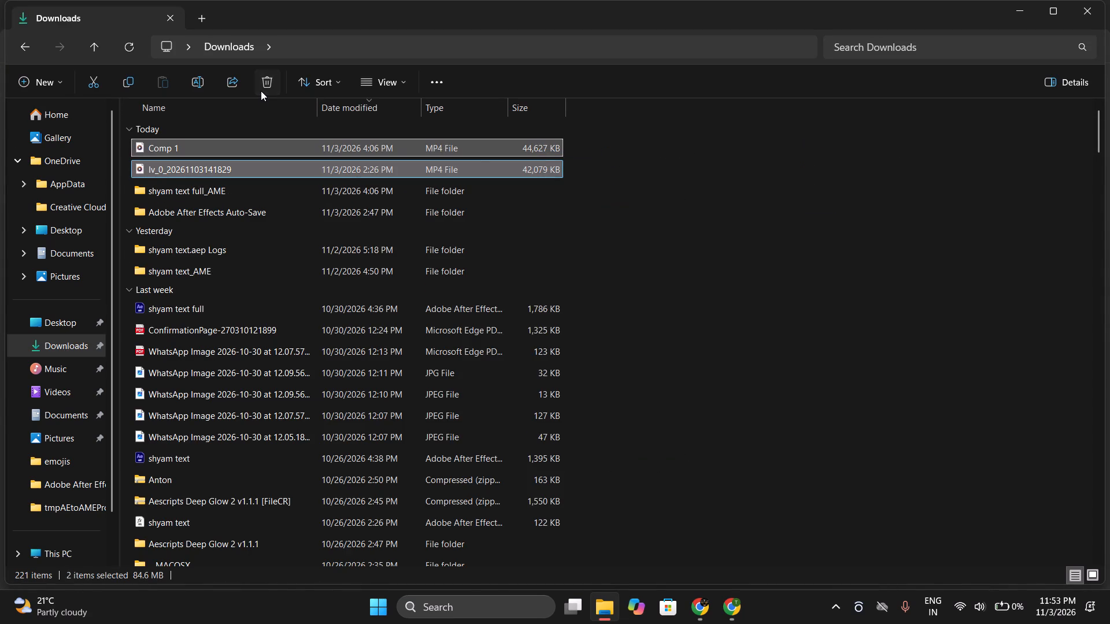
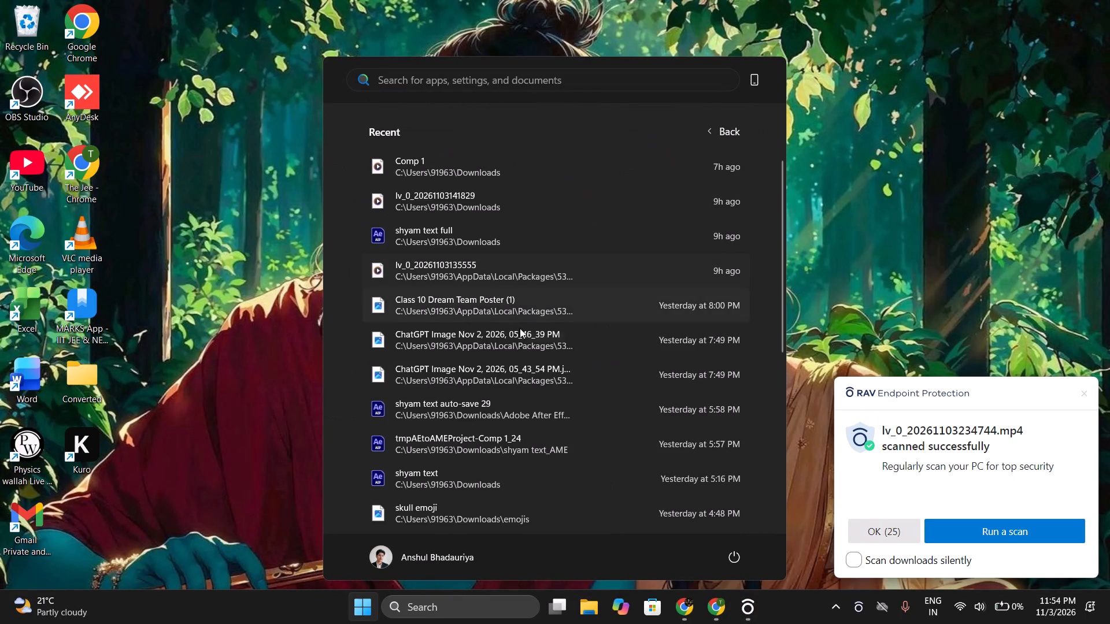
Open the recent After Effects project "shyam text" from the Downloads folder.
left_click(501, 478)
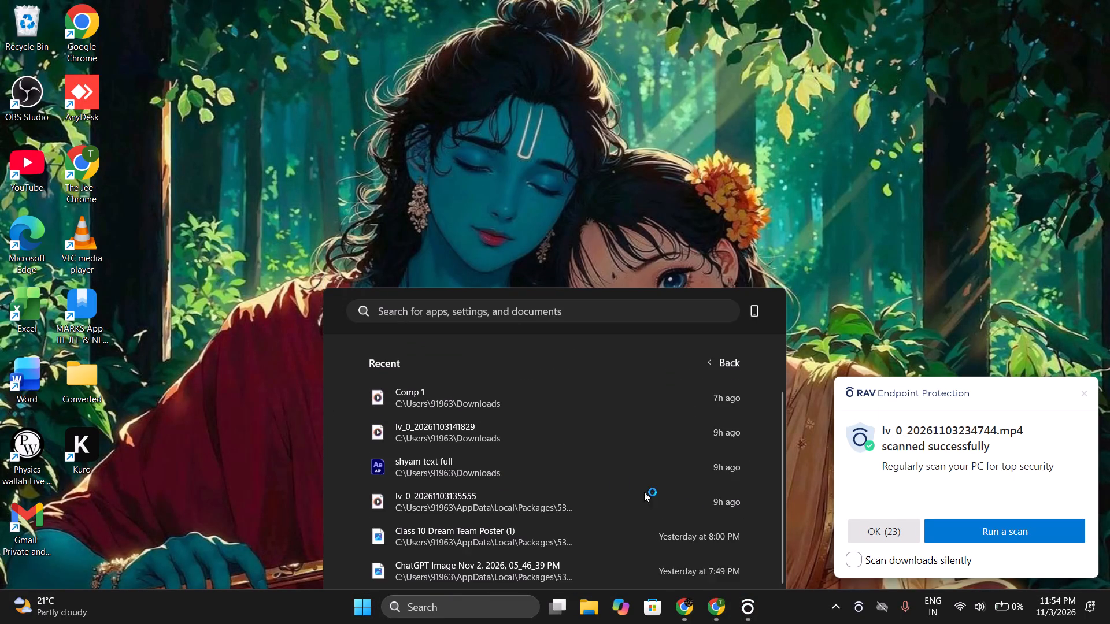
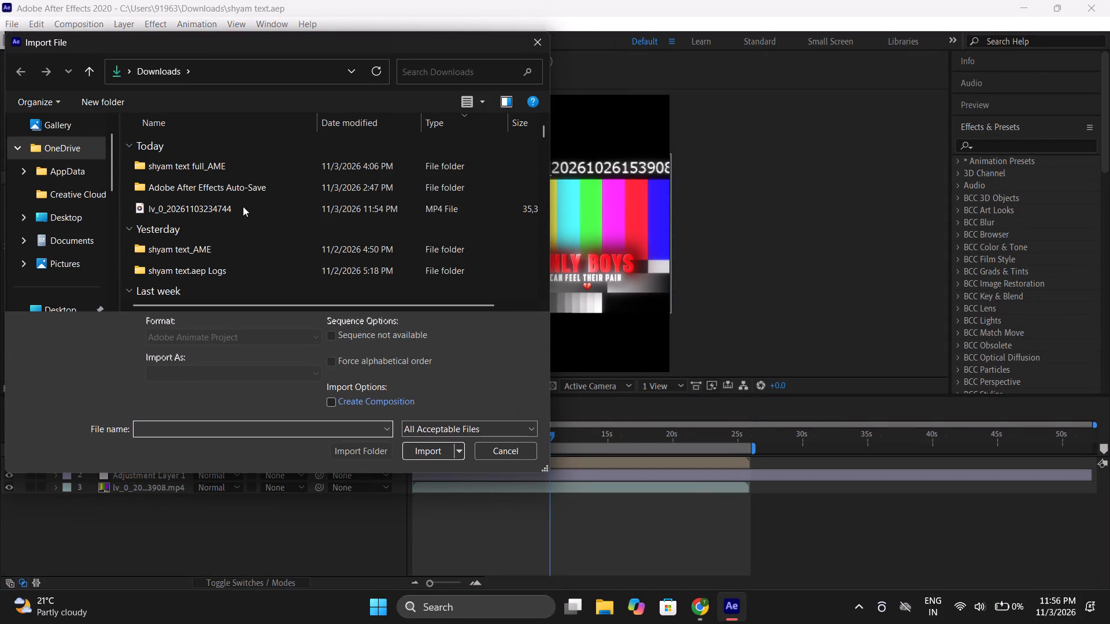
Import lv_0_20261103234744.mp4 from Downloads and place it beneath all the other layers in Comp 1.
left_click(243, 206)
left_click(420, 445)
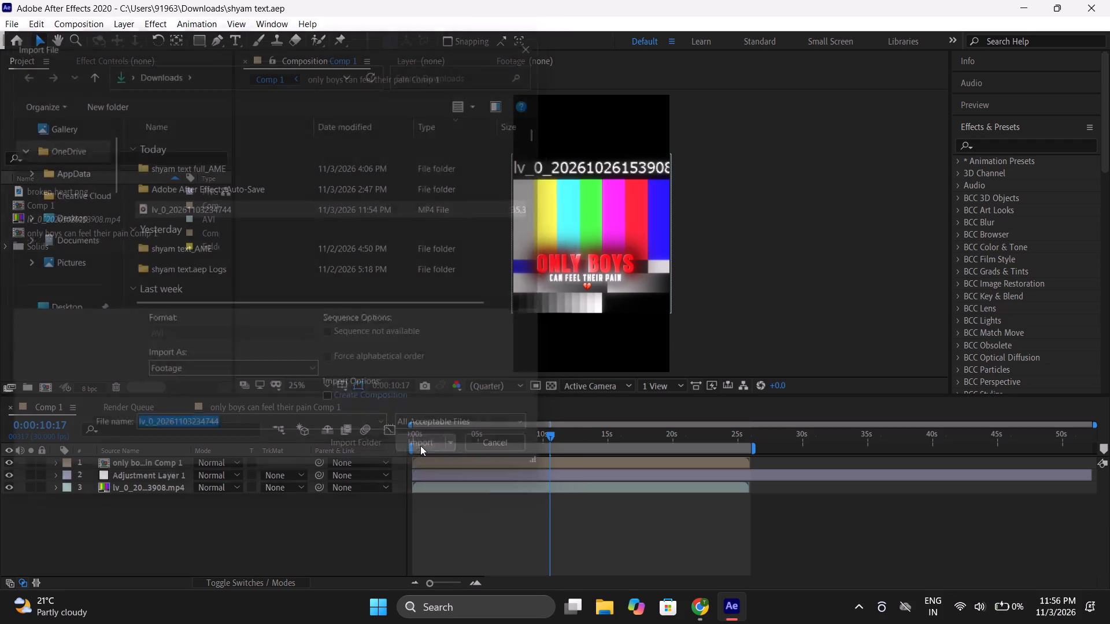
left_click_drag(123, 232, 159, 529)
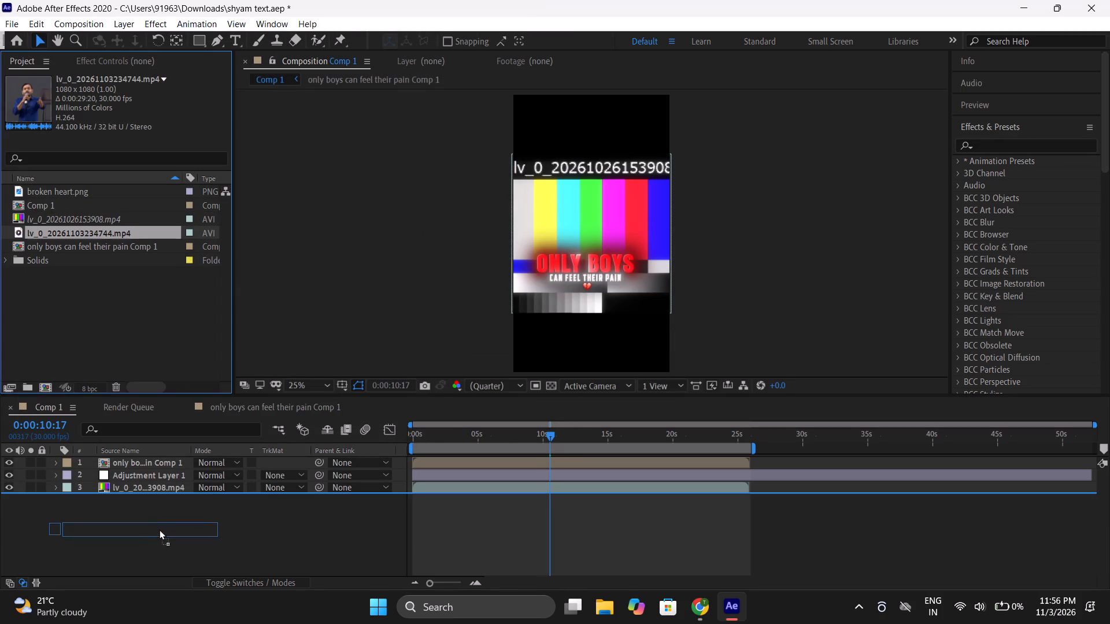
left_click_drag(159, 529, 159, 521)
Delete the old missing-footage layer lv_0_20261026153908.mp4 from Comp 1.
left_click(145, 489)
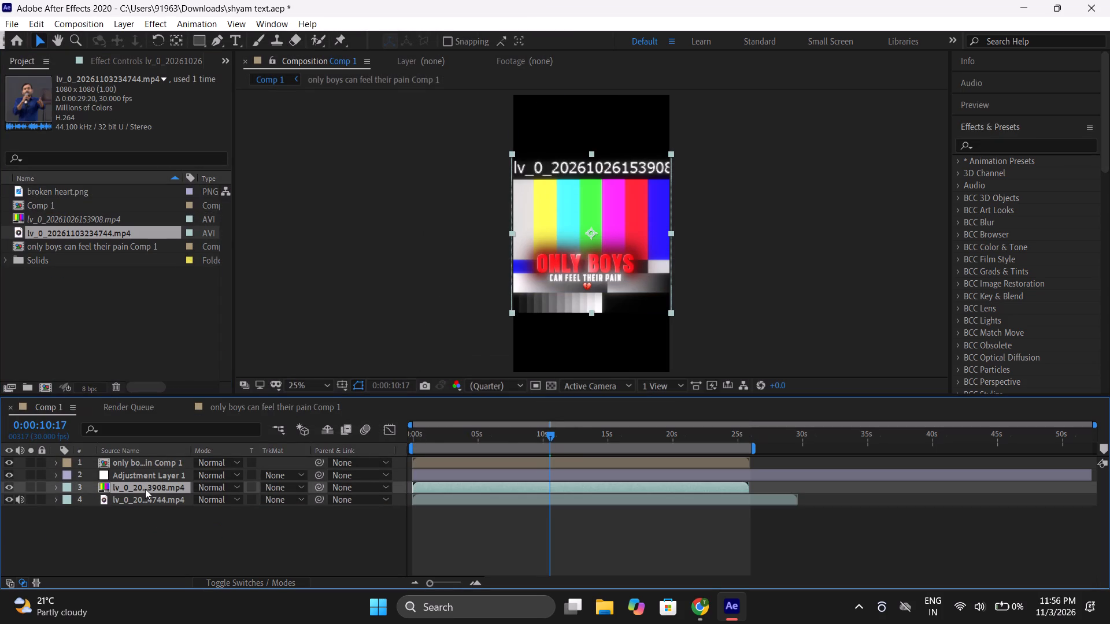
key("Delete")
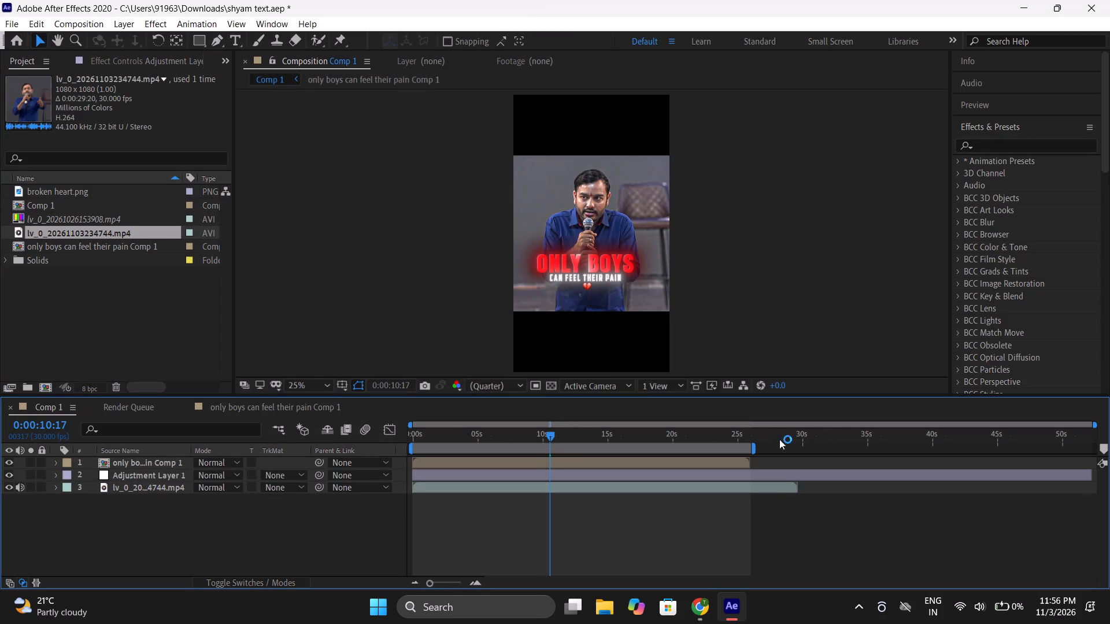
Extend Comp 1's work area to the end of the new video layer, at about 30 s.
left_click_drag(753, 447, 800, 448)
Scrub through the last seconds of the new clip and set the current time to 0:00:27:13.
left_click(722, 432)
left_click_drag(722, 432, 737, 434)
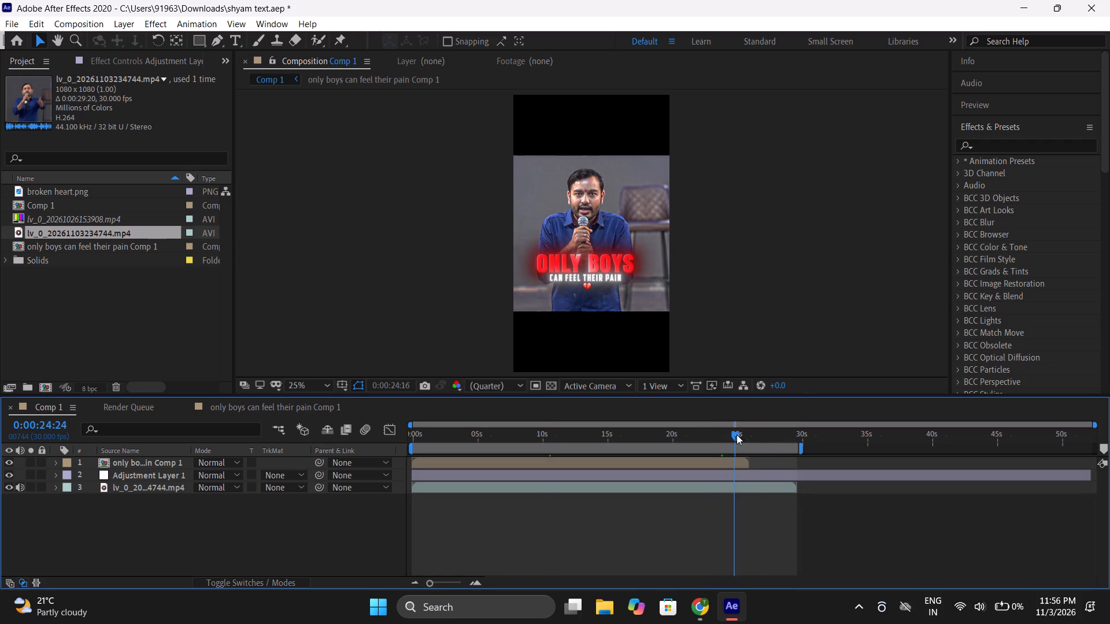
left_click_drag(737, 434, 775, 439)
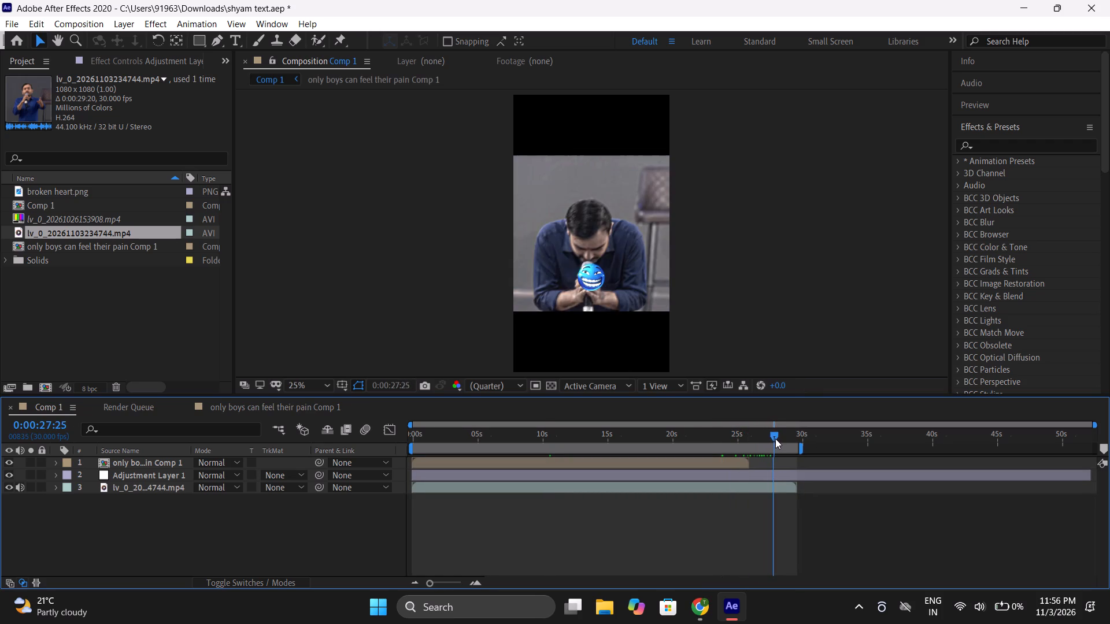
left_click_drag(775, 439, 769, 437)
Copy the text layer from "only boys can feel their pain Comp 1" into Comp 1 and extend it to the video layer's end.
double_click(720, 458)
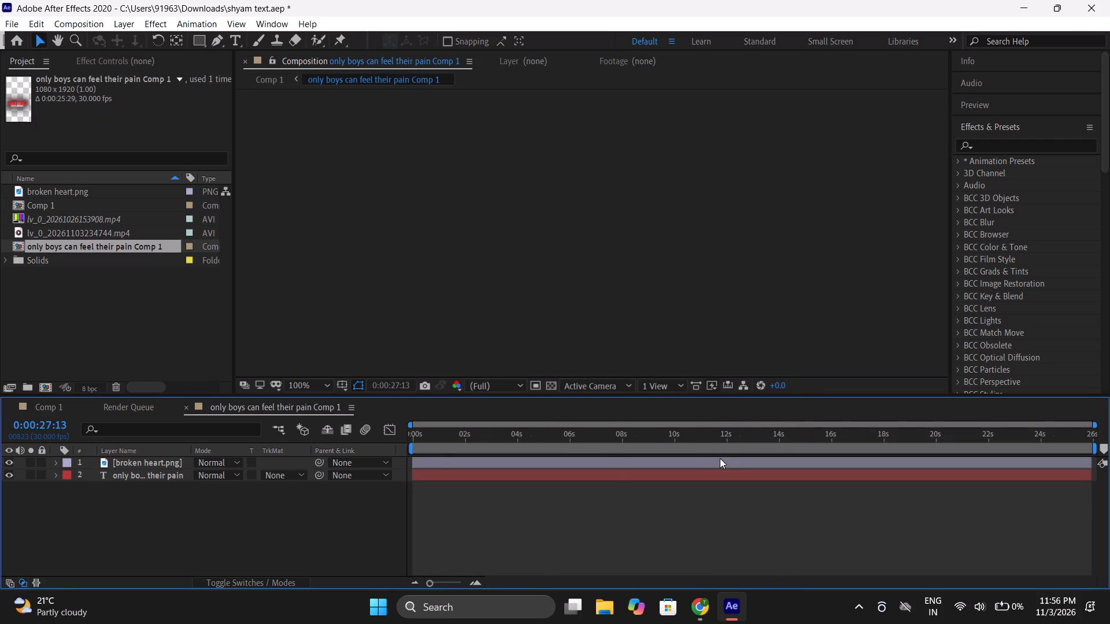
left_click(154, 476)
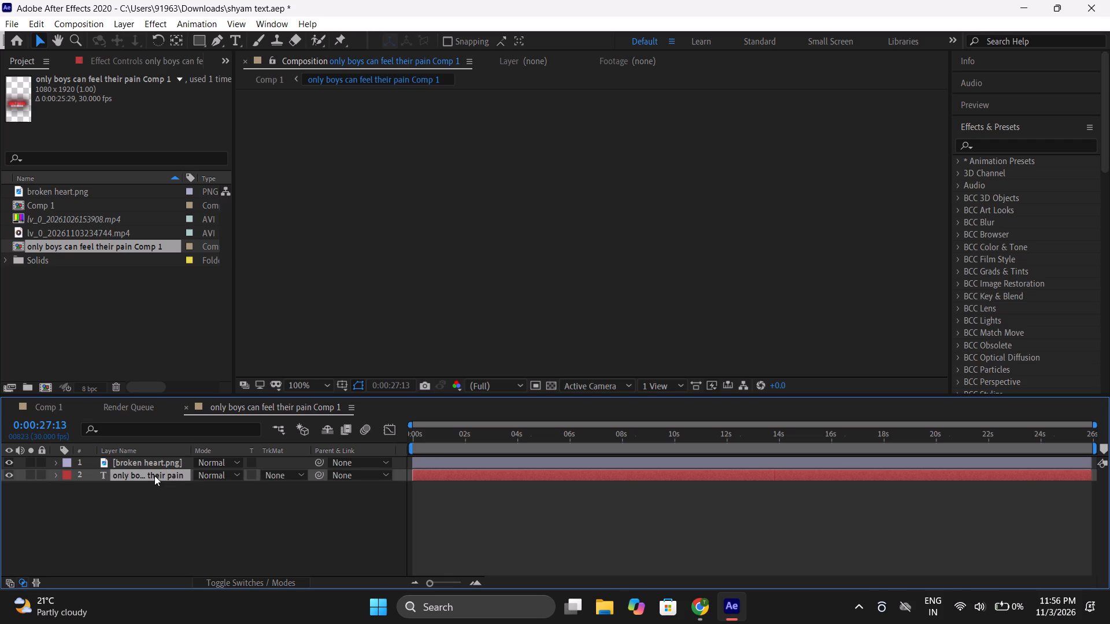
key("ctrl+c")
left_click(265, 77)
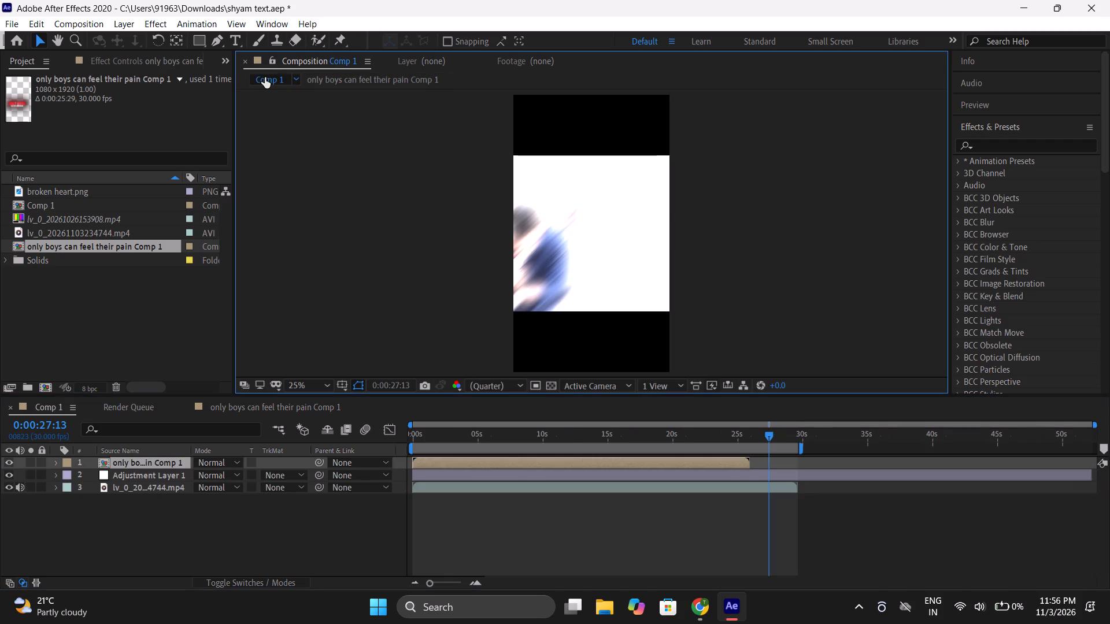
key("ctrl+v")
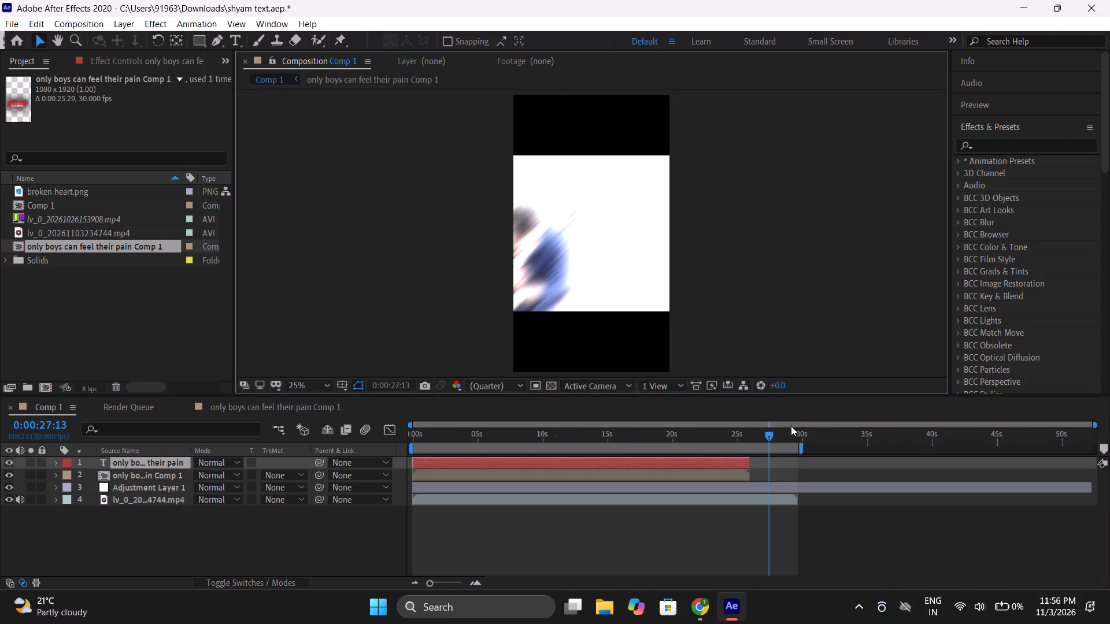
left_click_drag(752, 467, 805, 466)
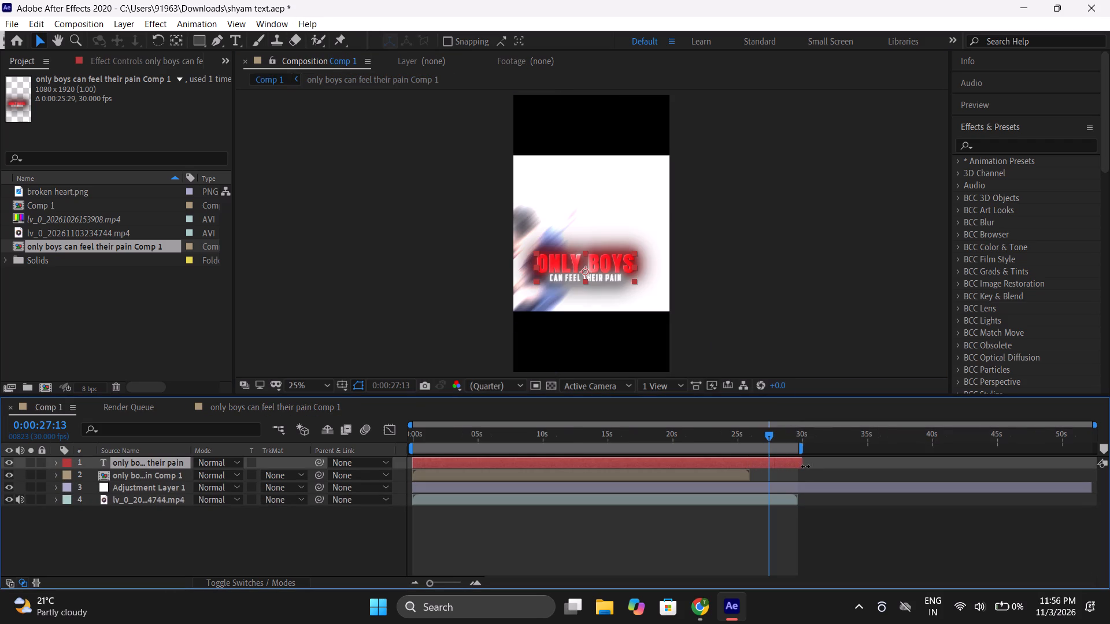
left_click_drag(805, 466, 801, 467)
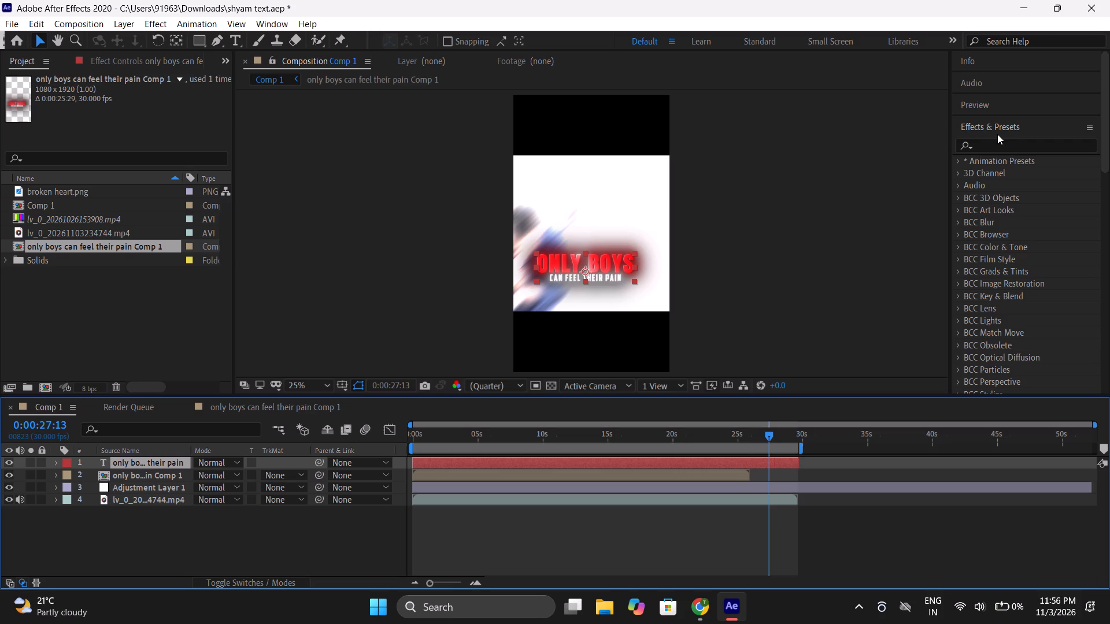
Find the Explosion text animation preset and apply it to the pasted text layer at 0:00:27:13.
left_click(992, 145)
type("expl")
left_click_drag(1033, 198, 795, 459)
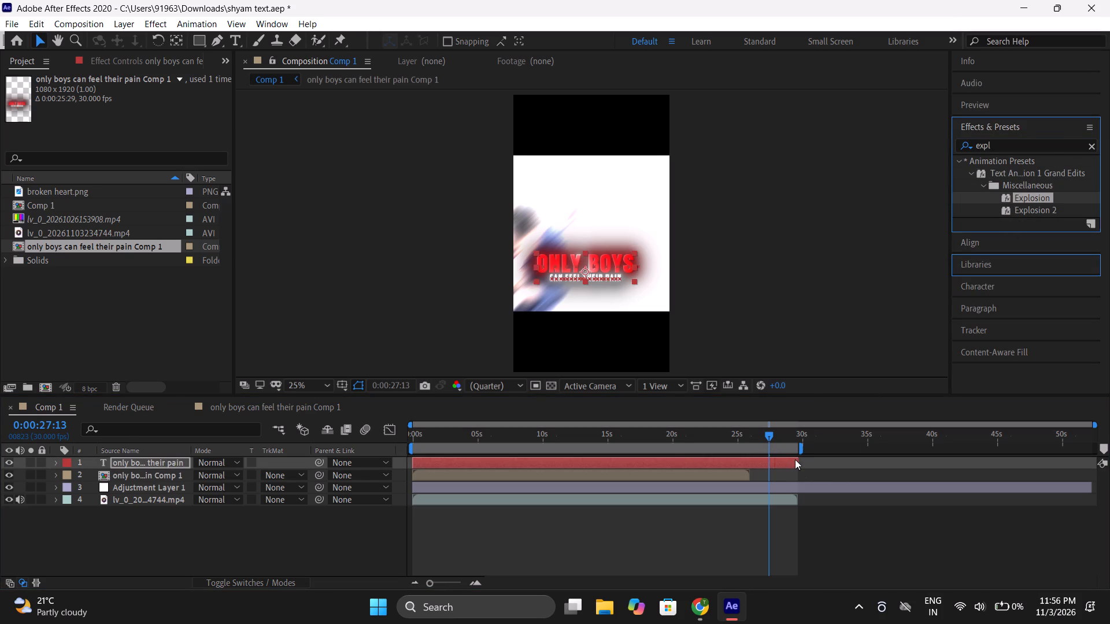
Pre-compose the exploding text layer as "only boys can feel their pain Comp 2", moving all attributes into it.
right_click(461, 457)
left_click(521, 381)
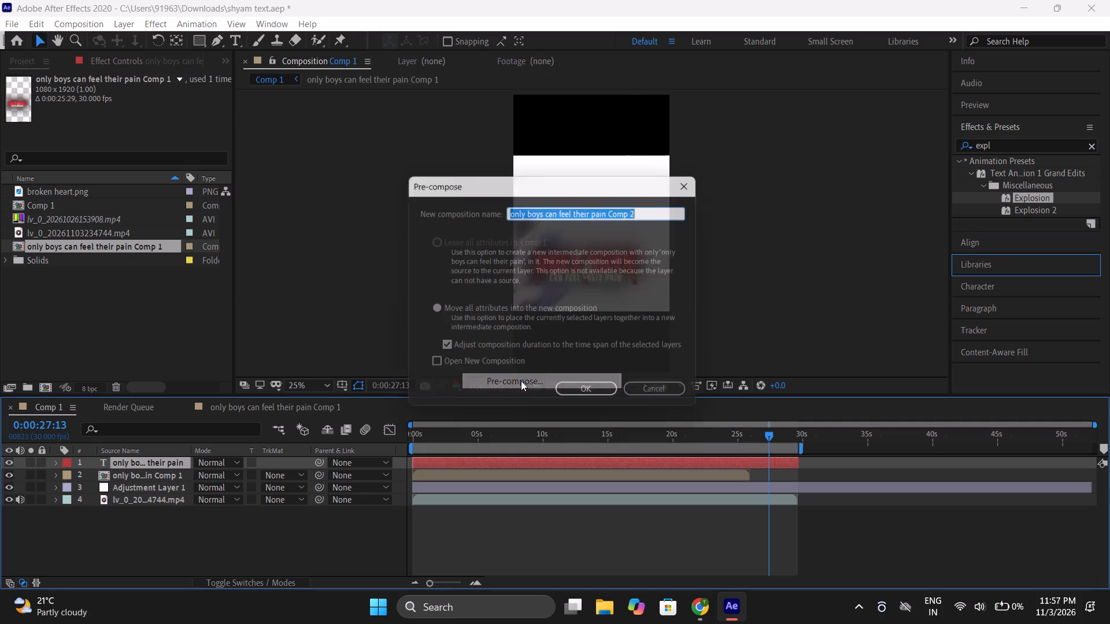
left_click(604, 395)
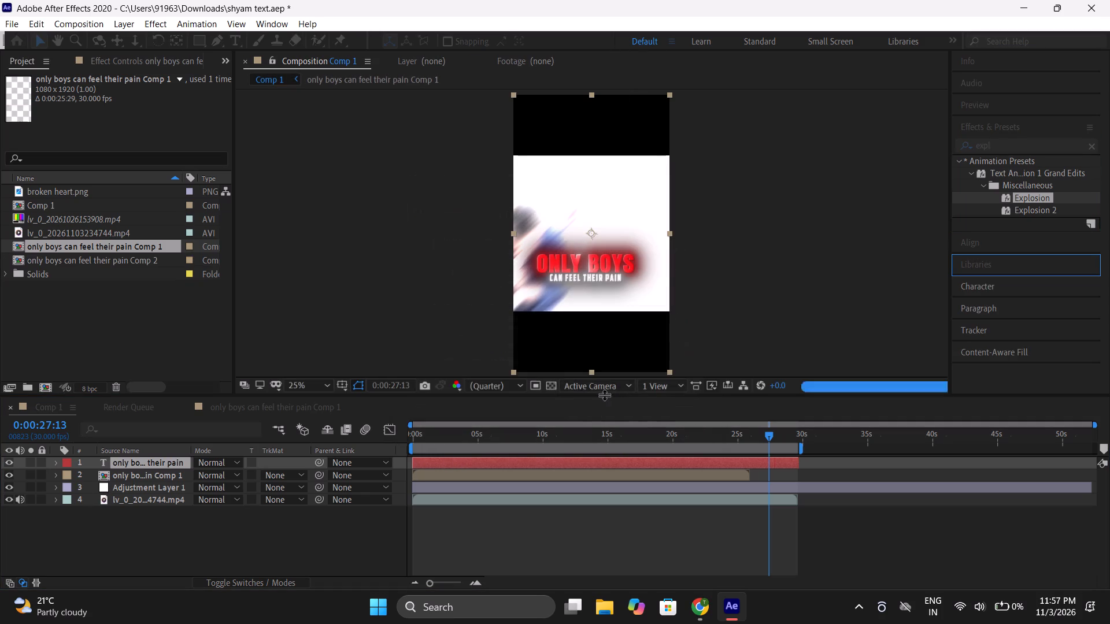
Copy the broken heart.png layer from "only boys can feel their pain Comp 1" into "only boys can feel their pain Comp 2".
double_click(152, 474)
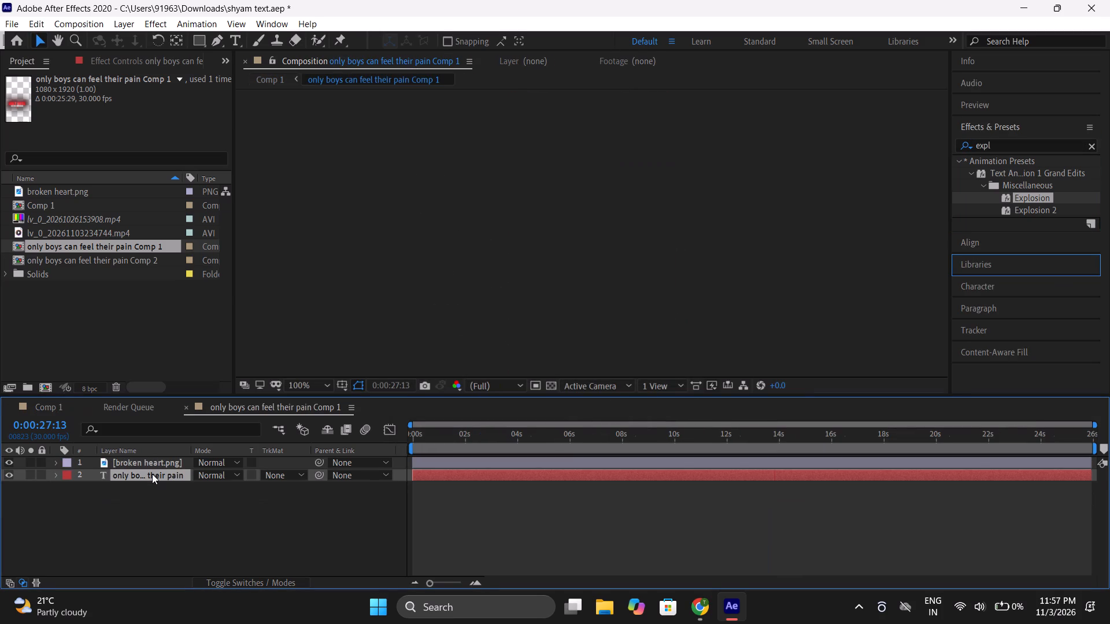
left_click(145, 465)
key("ctrl+c")
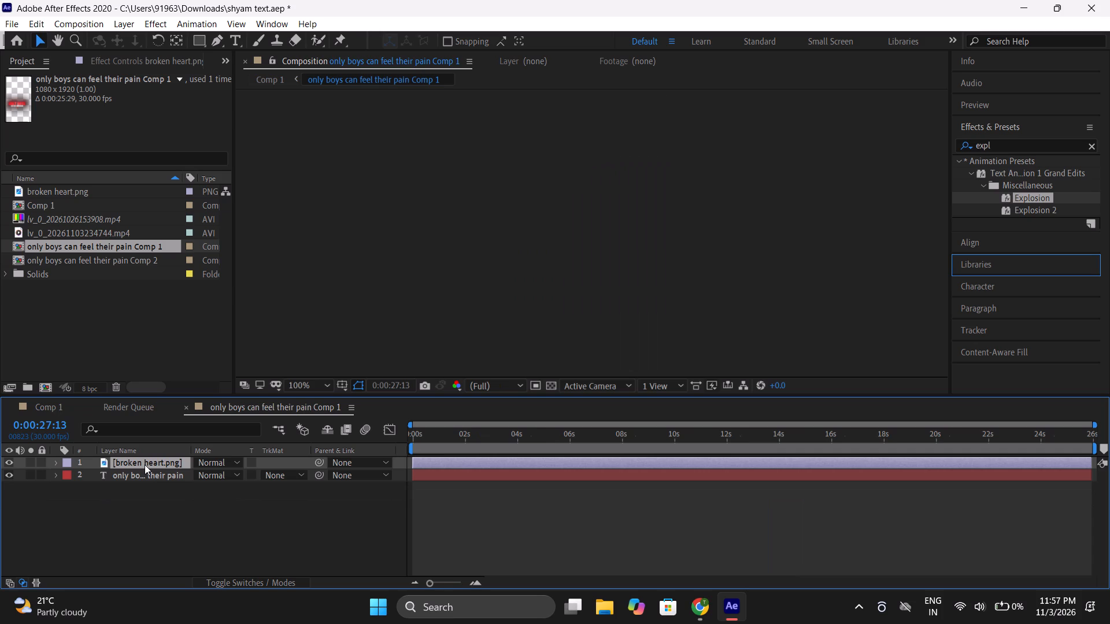
left_click(264, 80)
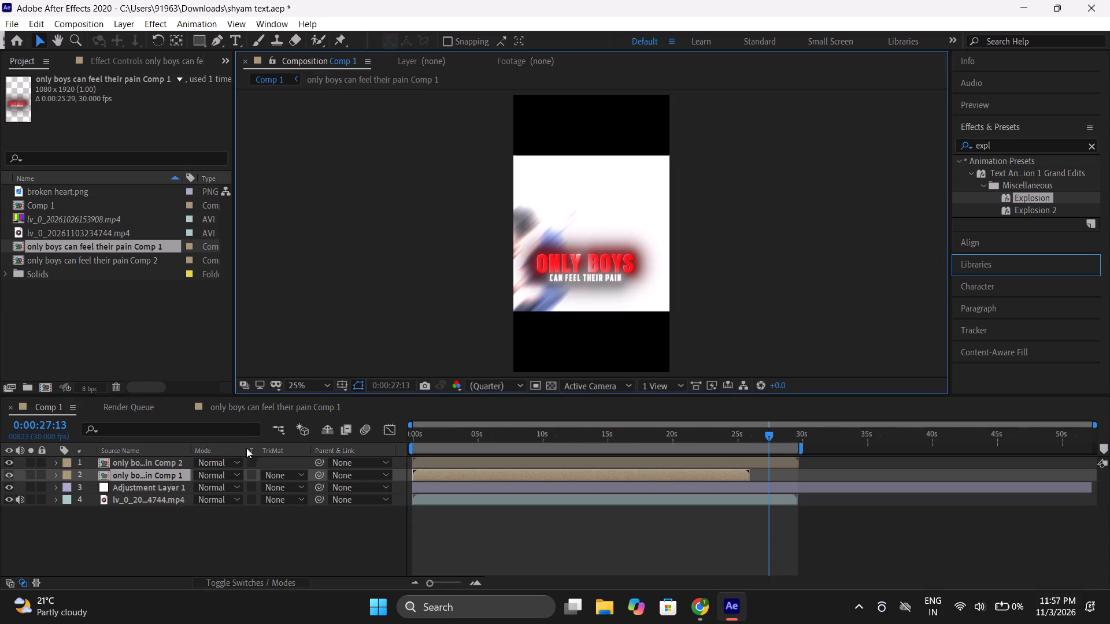
double_click(185, 463)
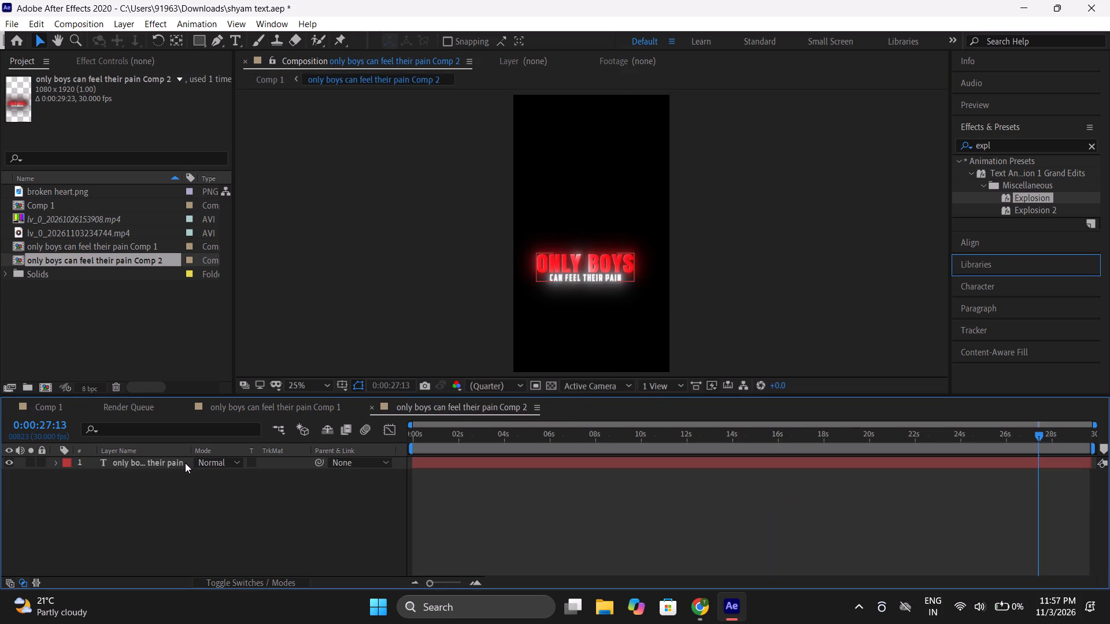
key("ctrl+v")
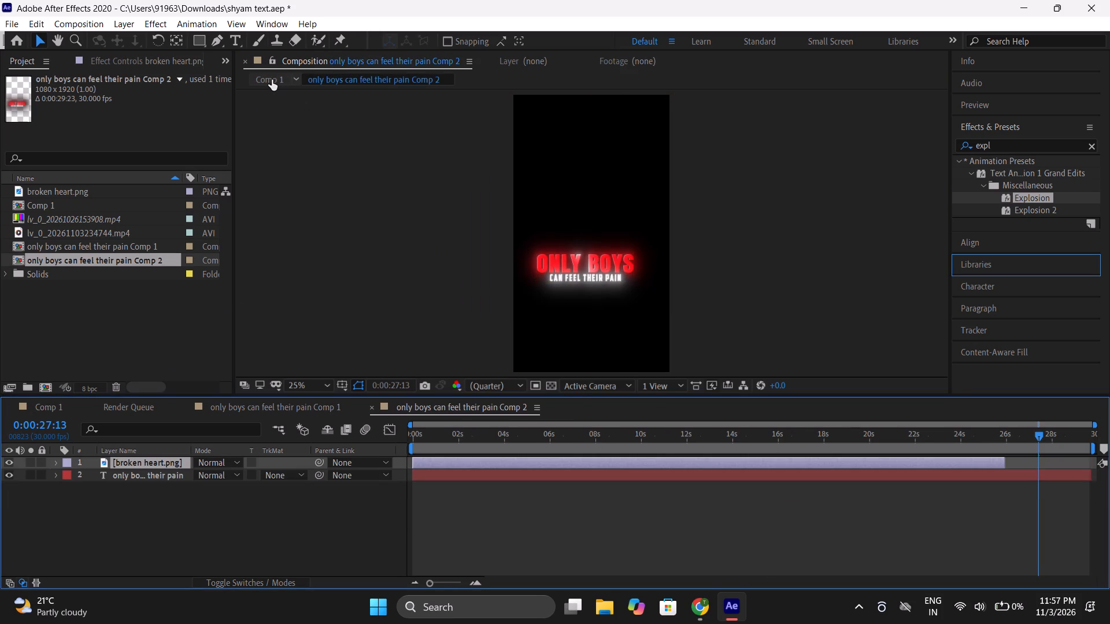
Delete the old "only boys can feel their pain Comp 1" layer from Comp 1.
left_click(272, 80)
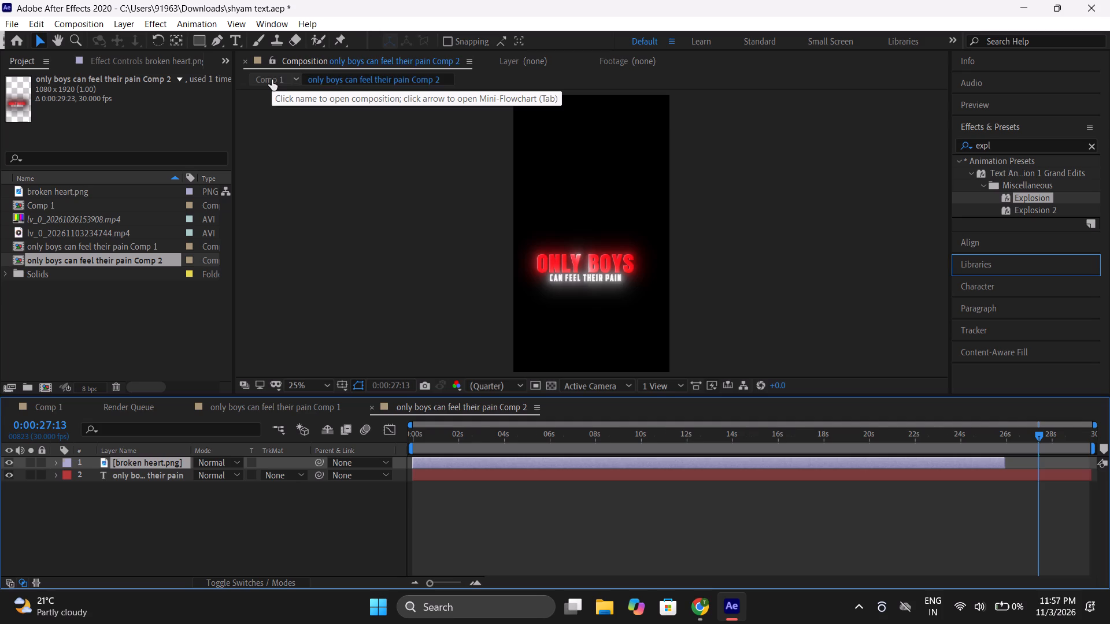
left_click(167, 478)
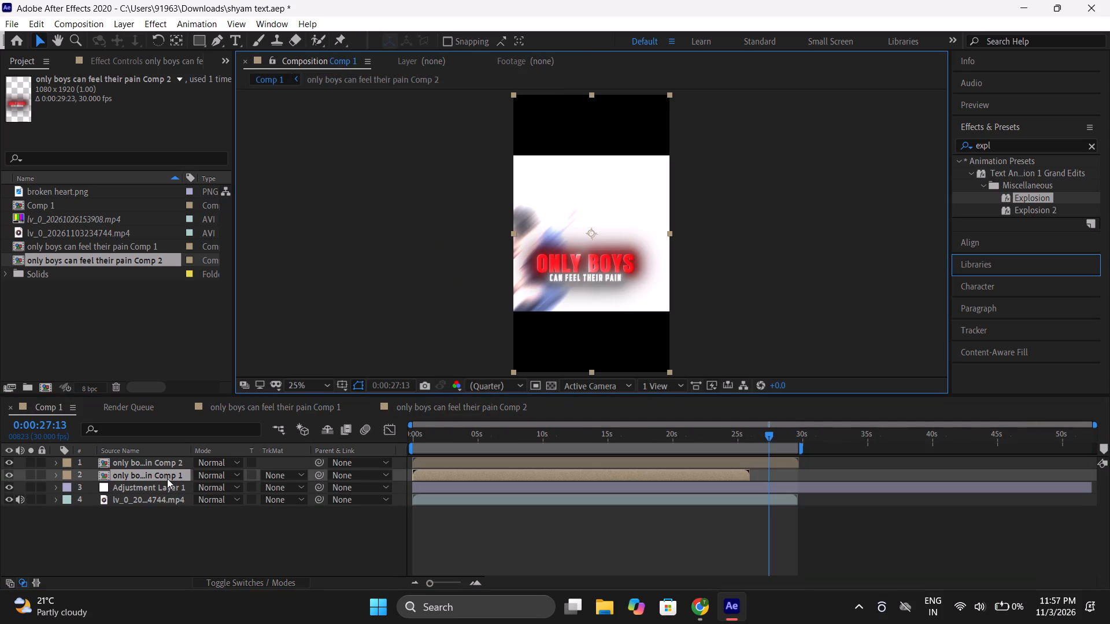
key("Delete")
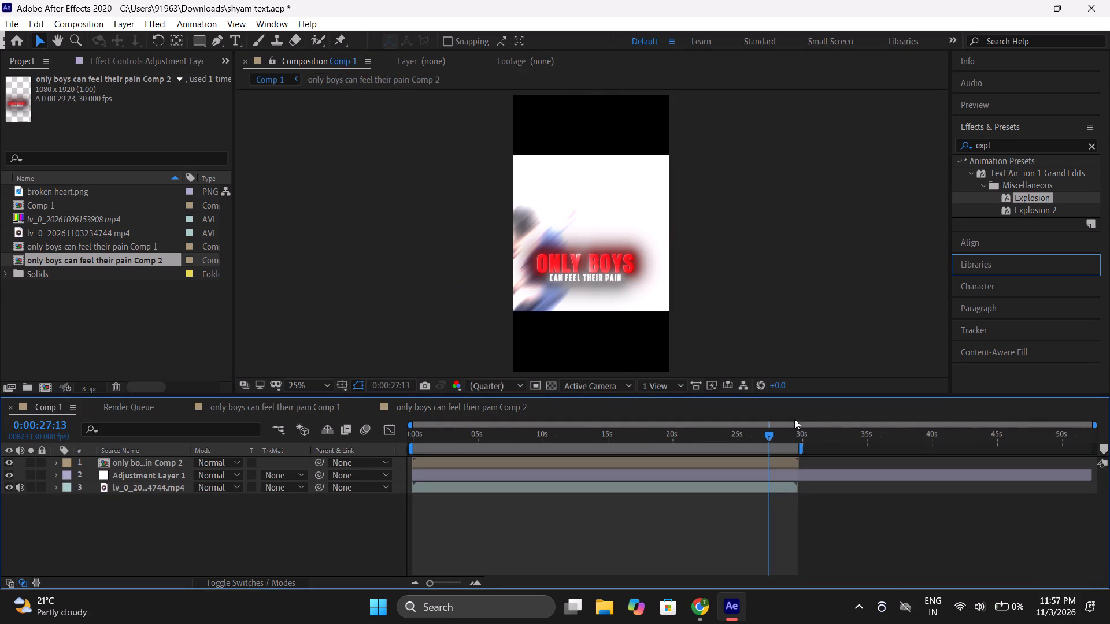
Scrub Comp 1 back from about 27 s to 0:00:20:18 to check the text explosion over the video.
left_click_drag(769, 435, 754, 437)
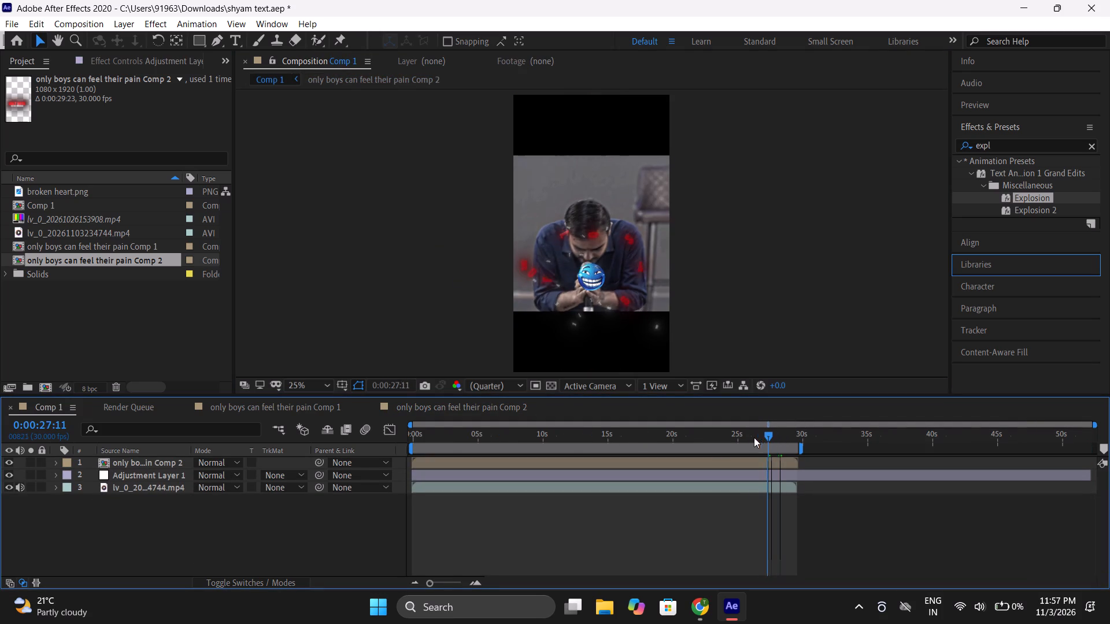
left_click_drag(754, 437, 680, 436)
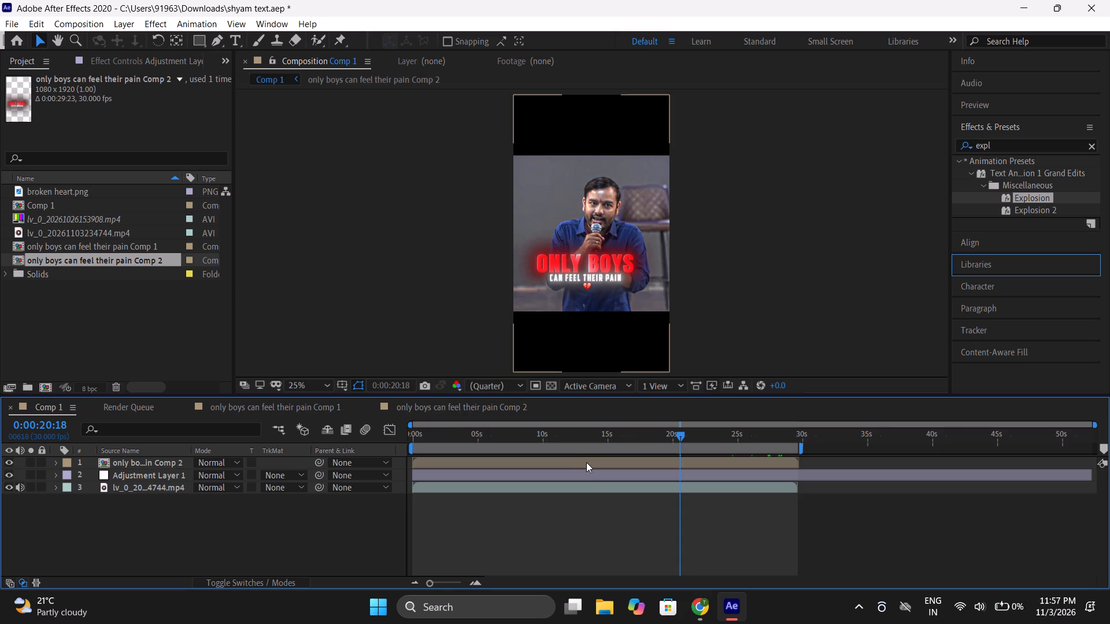
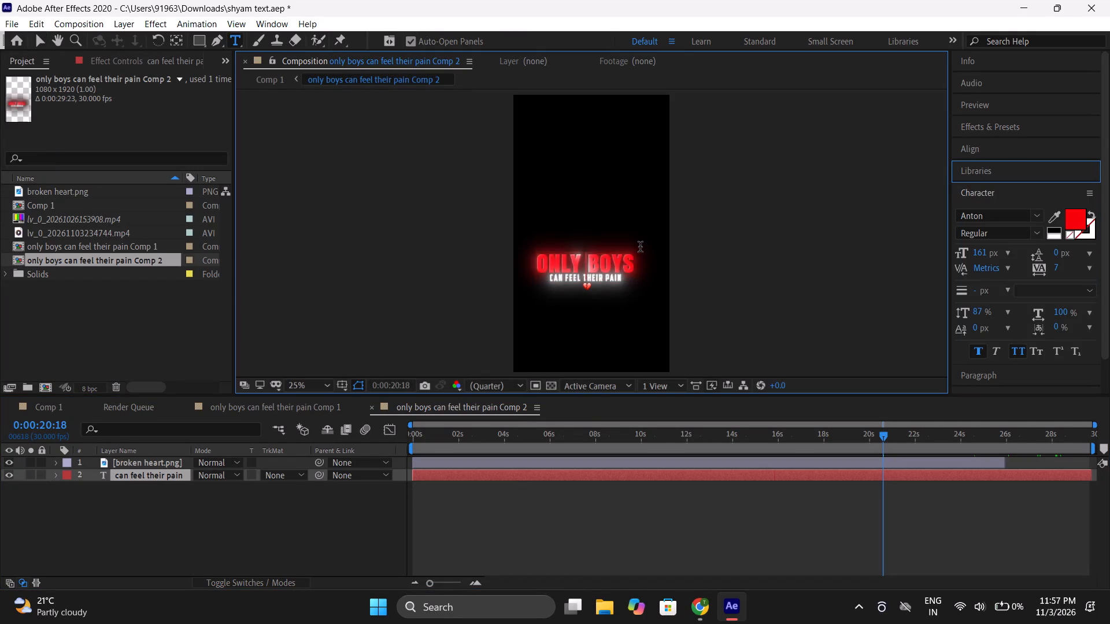
Replace the text layer's first line with "alakh sir" and its second line with "roasting day by day".
key("a")
type("lakh sir")
left_click_drag(547, 279, 569, 279)
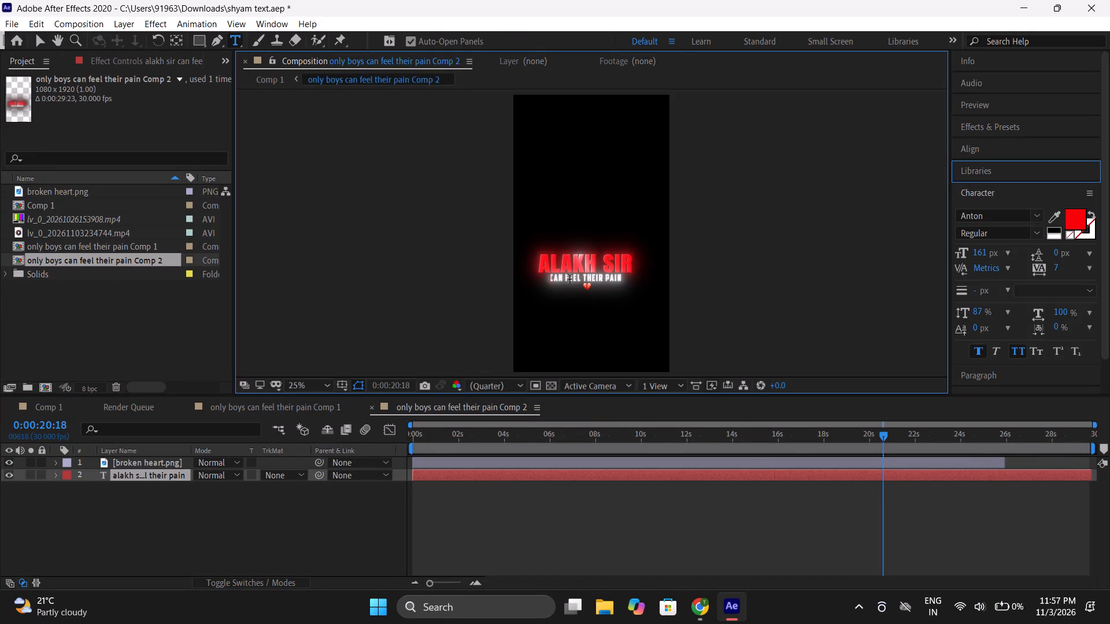
left_click_drag(569, 279, 623, 280)
key("BackSpace")
type("roasting d")
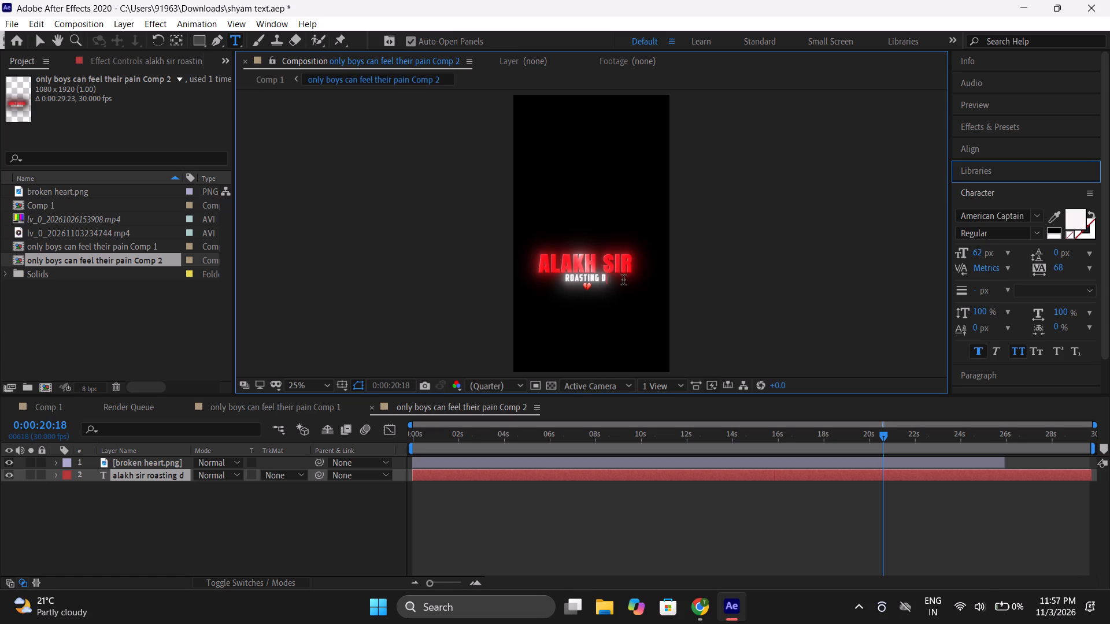
type("ay by say")
key("BackSpace")
key("BackSpace")
key("BackSpace")
type("day")
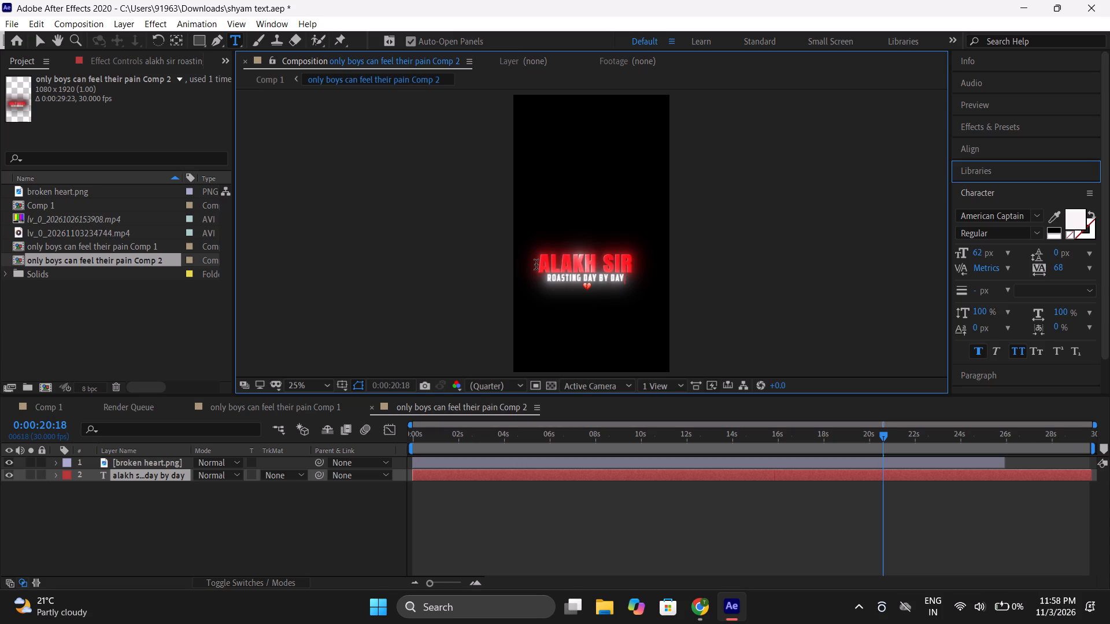
Reduce the font size of the "ALAKH SIR" line to 135 px and the "ROASTING DAY BY DAY" line to 58 px.
left_click_drag(536, 265, 636, 261)
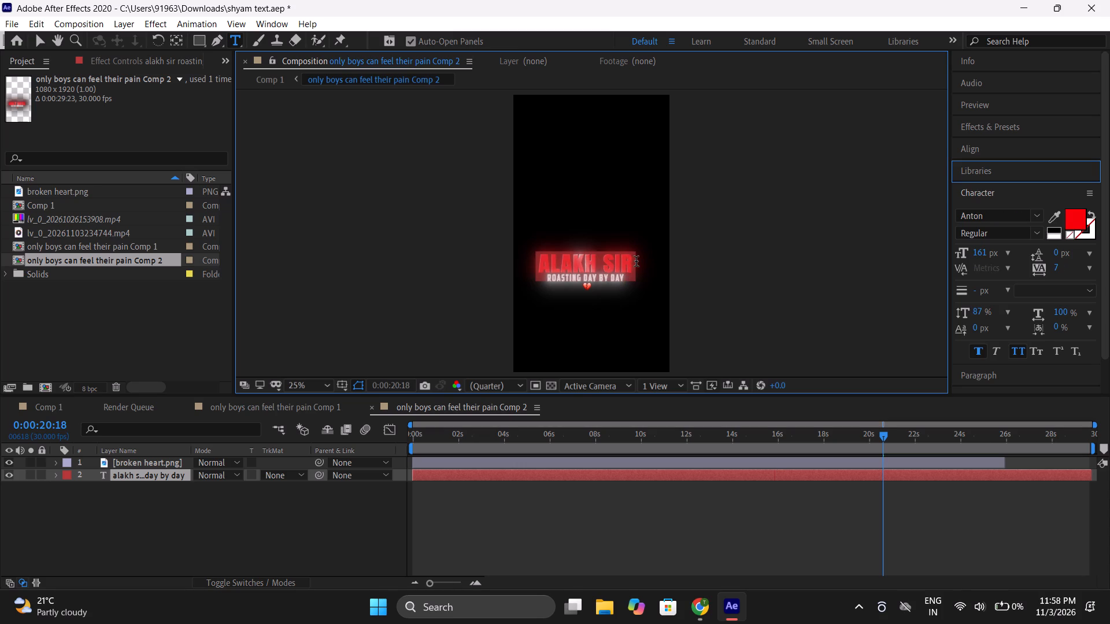
left_click_drag(982, 252, 965, 256)
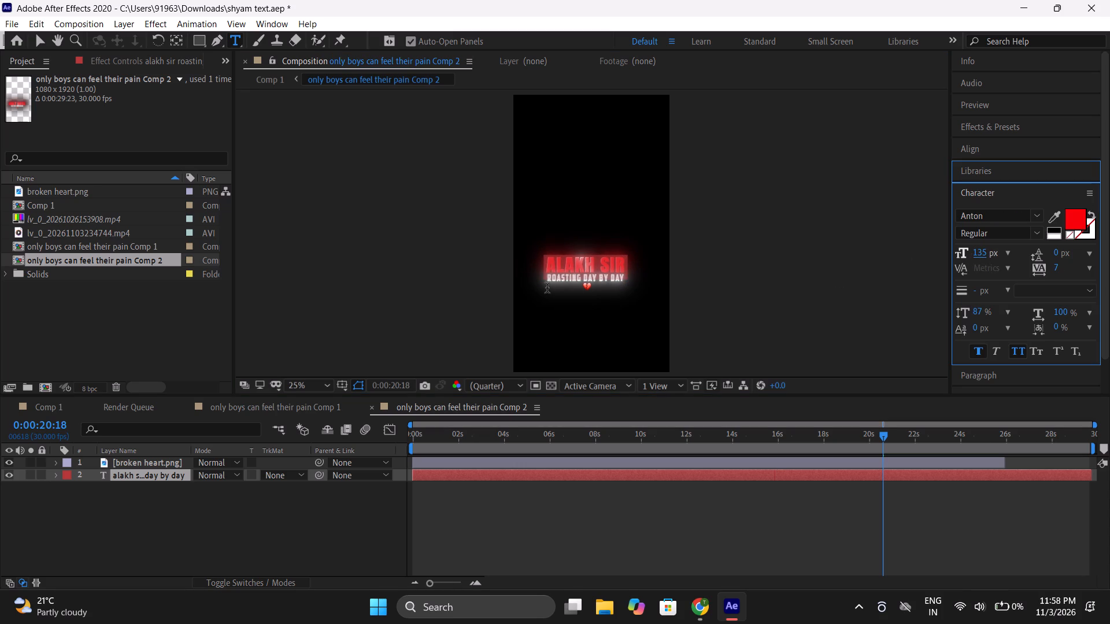
left_click_drag(546, 285, 623, 284)
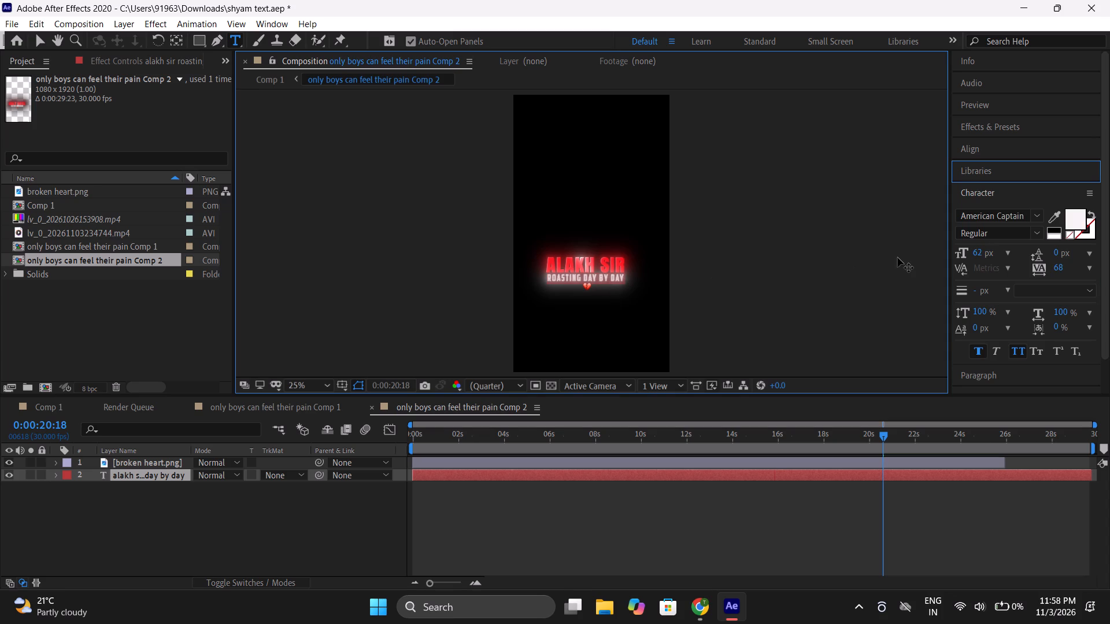
left_click(977, 254)
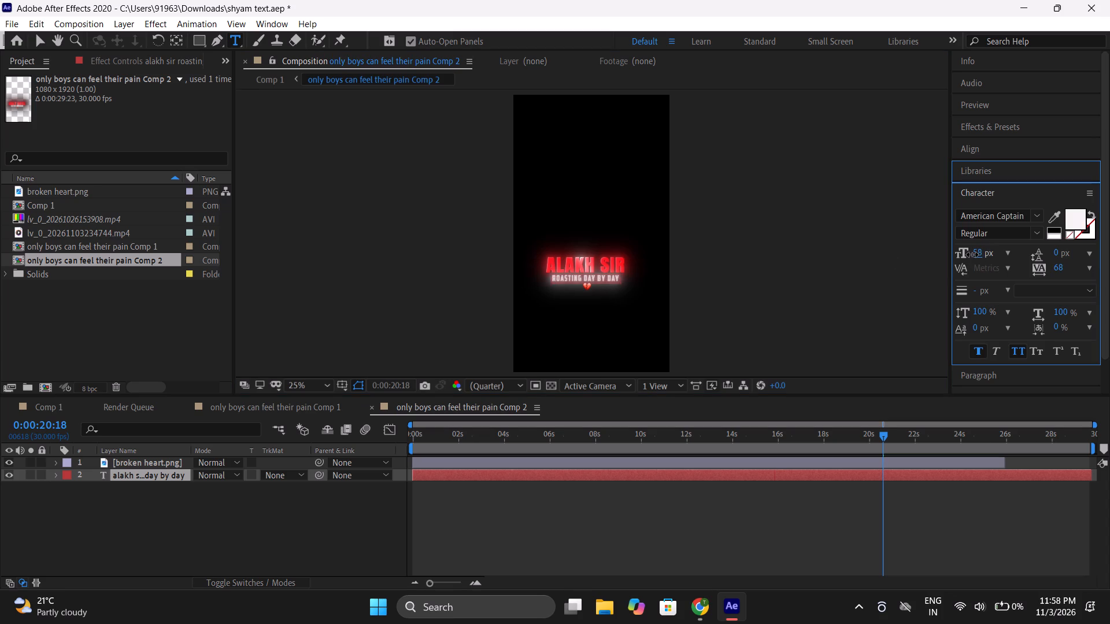
left_click(256, 548)
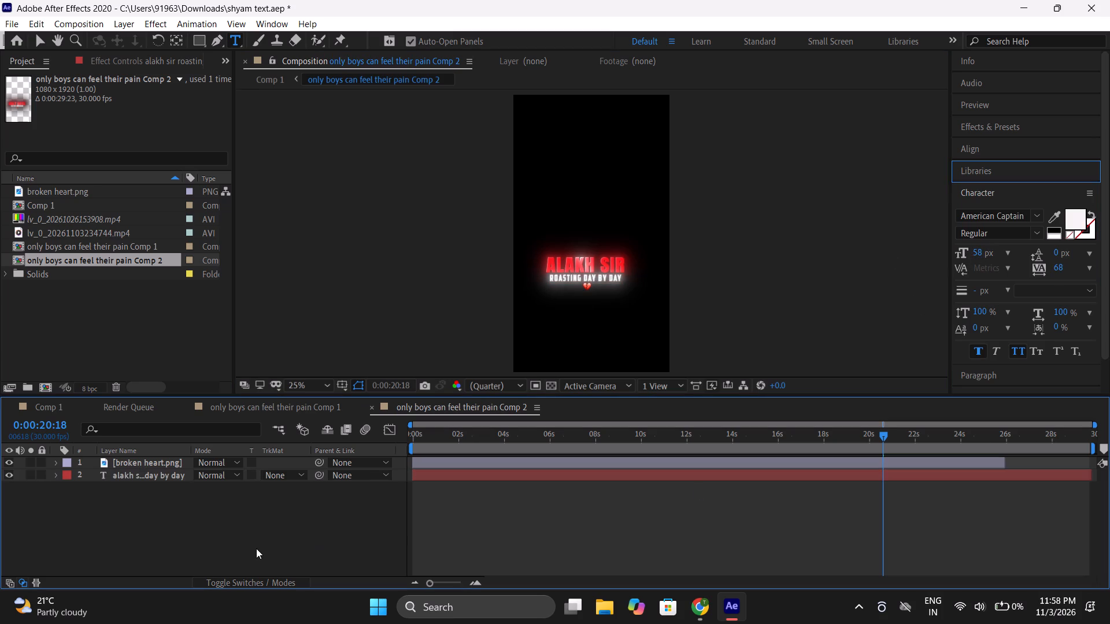
Import the skull emoji PNG from the emojis folder in Downloads and add it as the top layer of Comp 2.
left_click(18, 24)
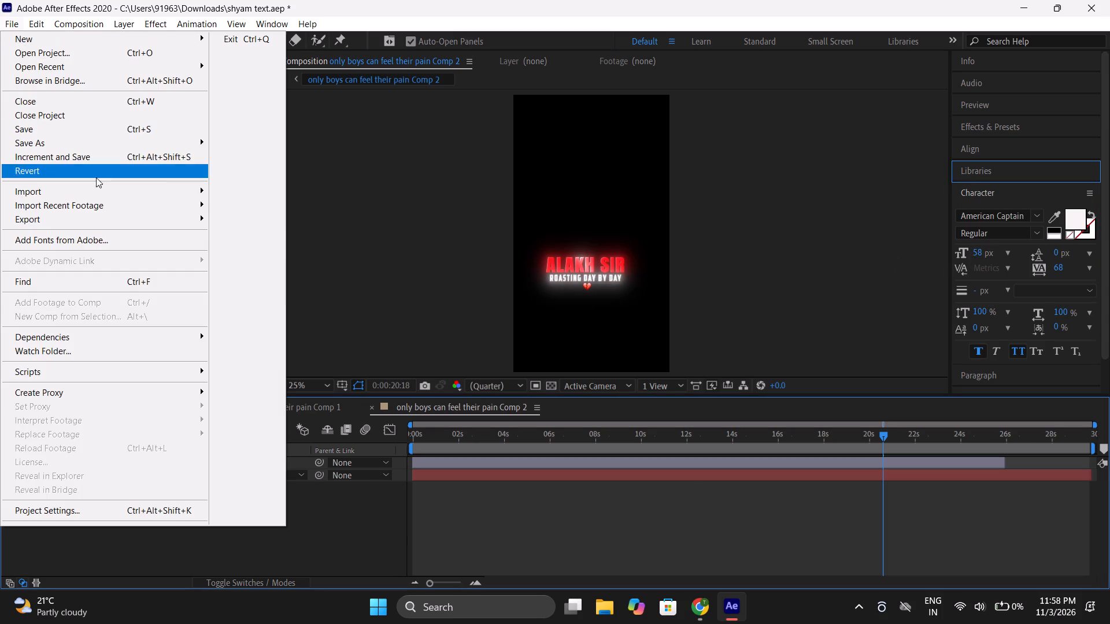
left_click(219, 191)
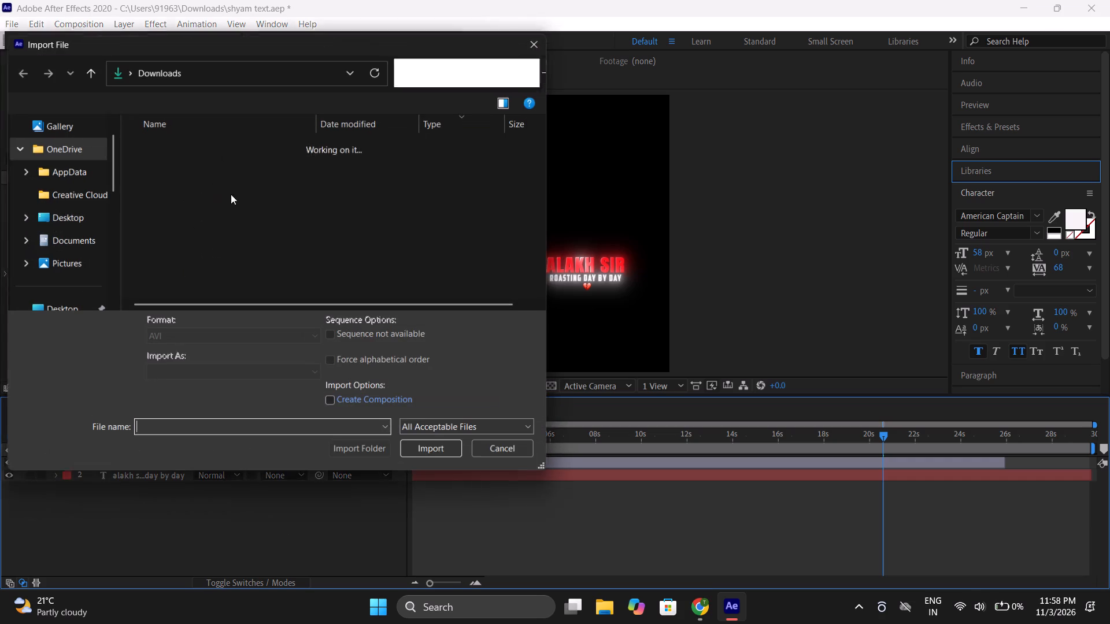
scroll(275, 236, "down", 2)
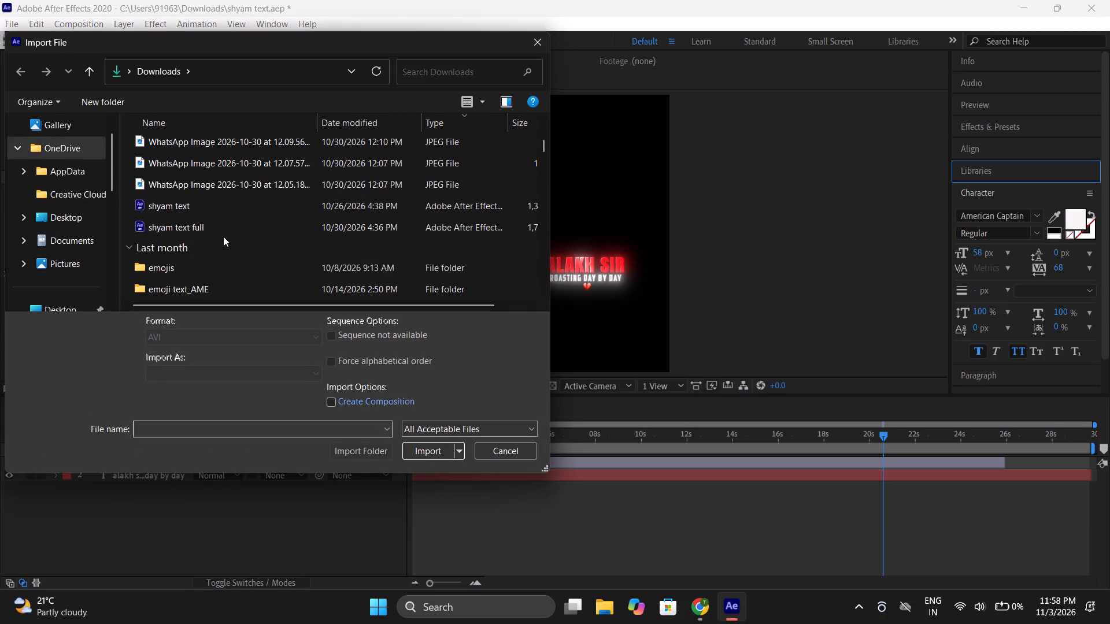
double_click(220, 264)
scroll(220, 264, "down", 4)
left_click(207, 251)
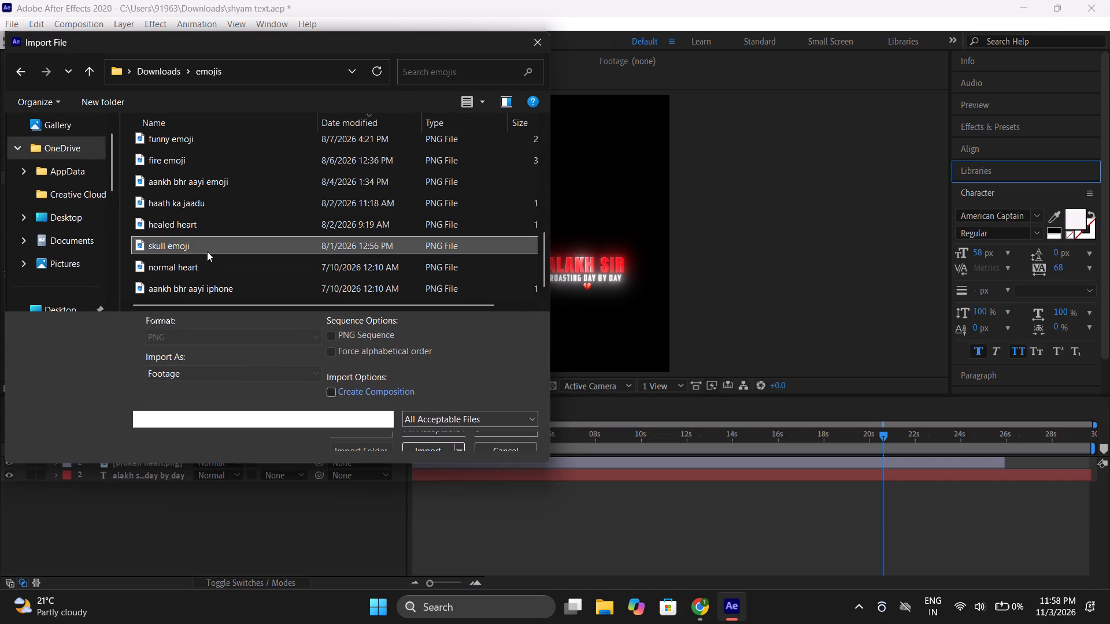
left_click(424, 434)
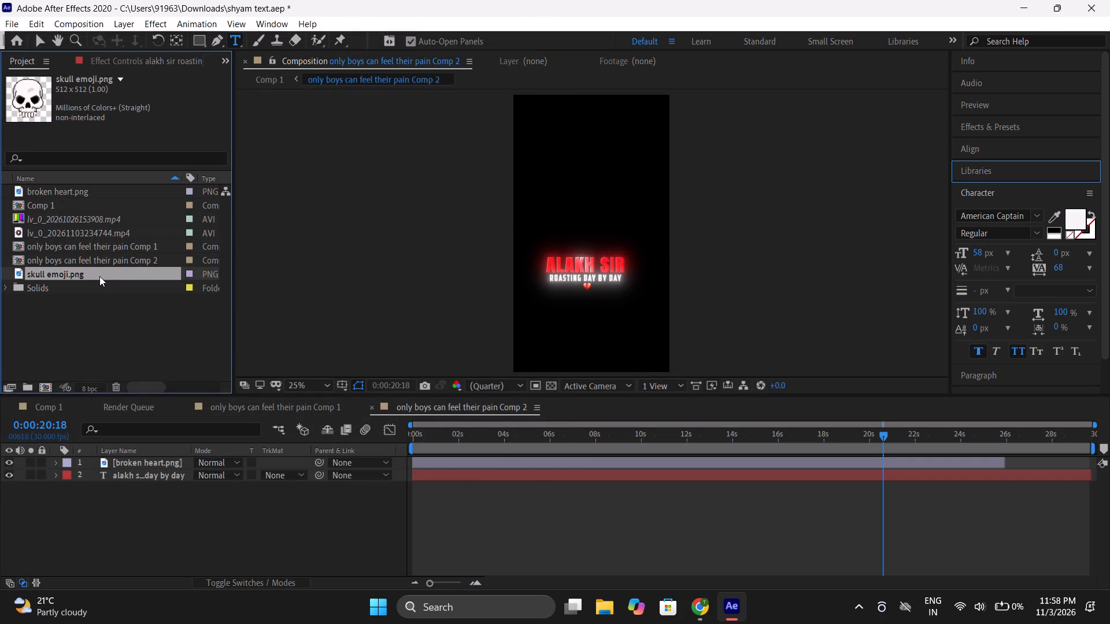
left_click_drag(99, 276, 154, 460)
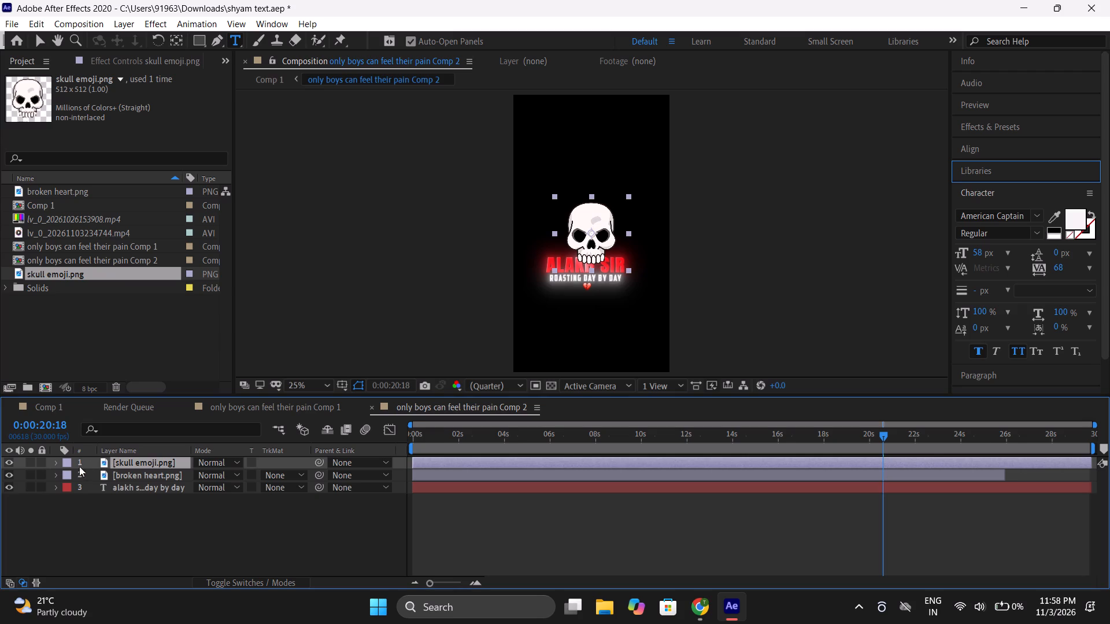
Copy the broken heart.png layer's effects onto the skull emoji.png layer.
left_click(53, 477)
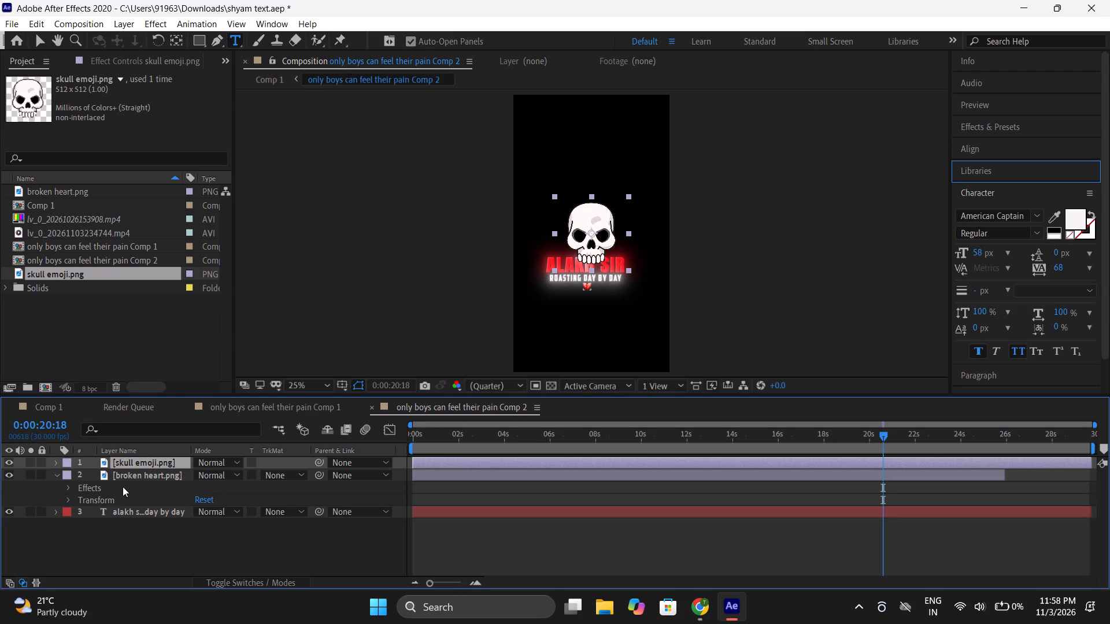
left_click(123, 486)
key("ctrl+c")
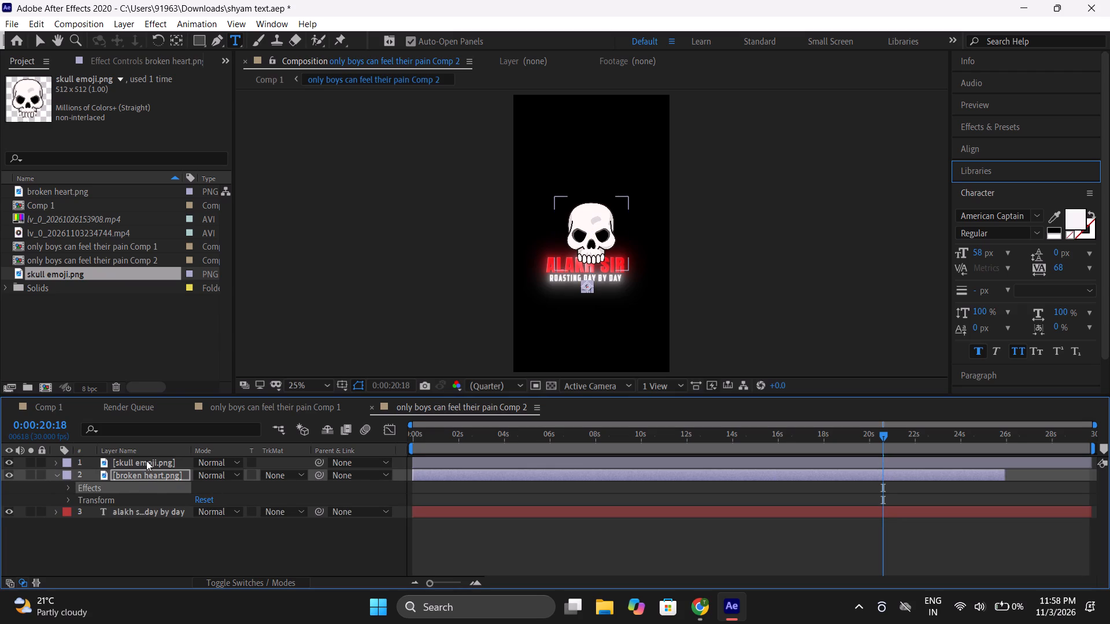
left_click(146, 460)
key("ctrl+v")
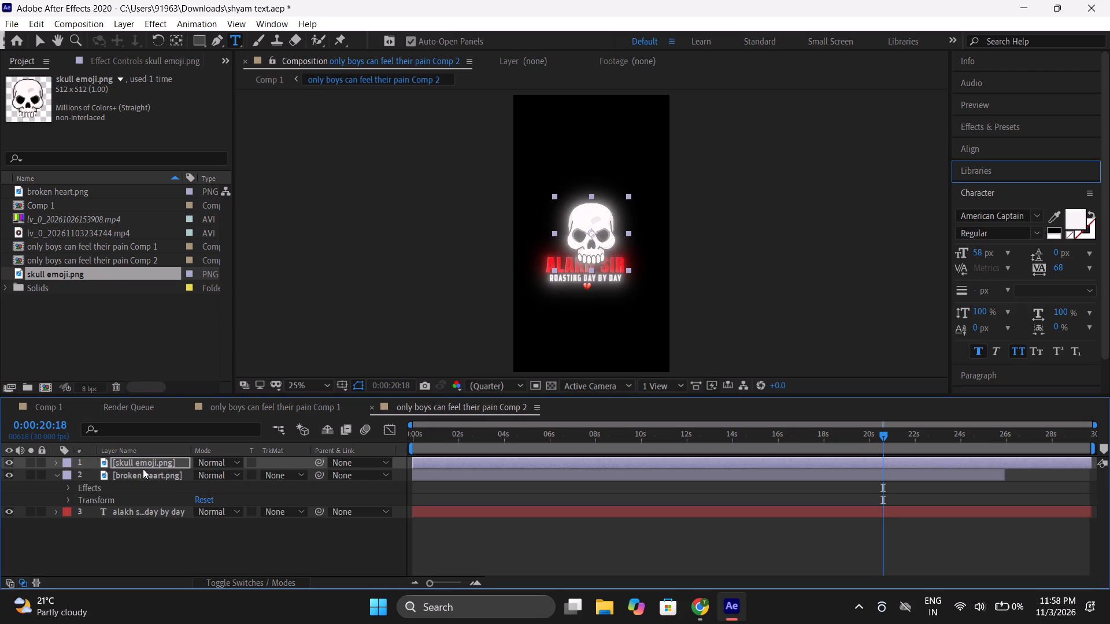
left_click(58, 474)
Scale the skull emoji layer to 14% and position it at 500, 1322, just below the text.
left_click(55, 459)
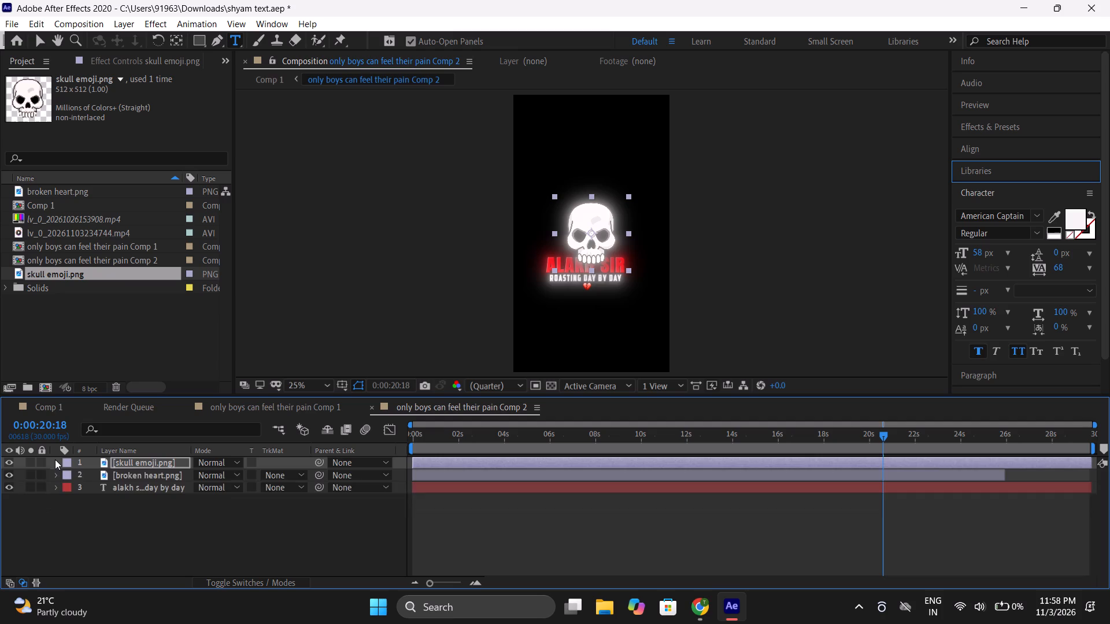
left_click(65, 486)
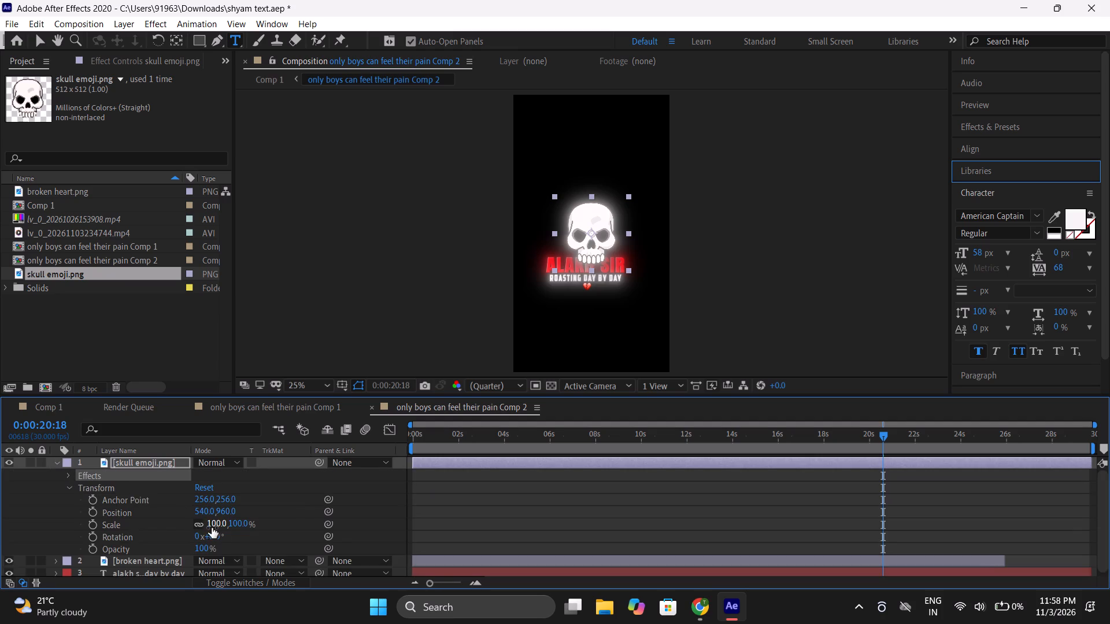
left_click_drag(219, 528, 171, 530)
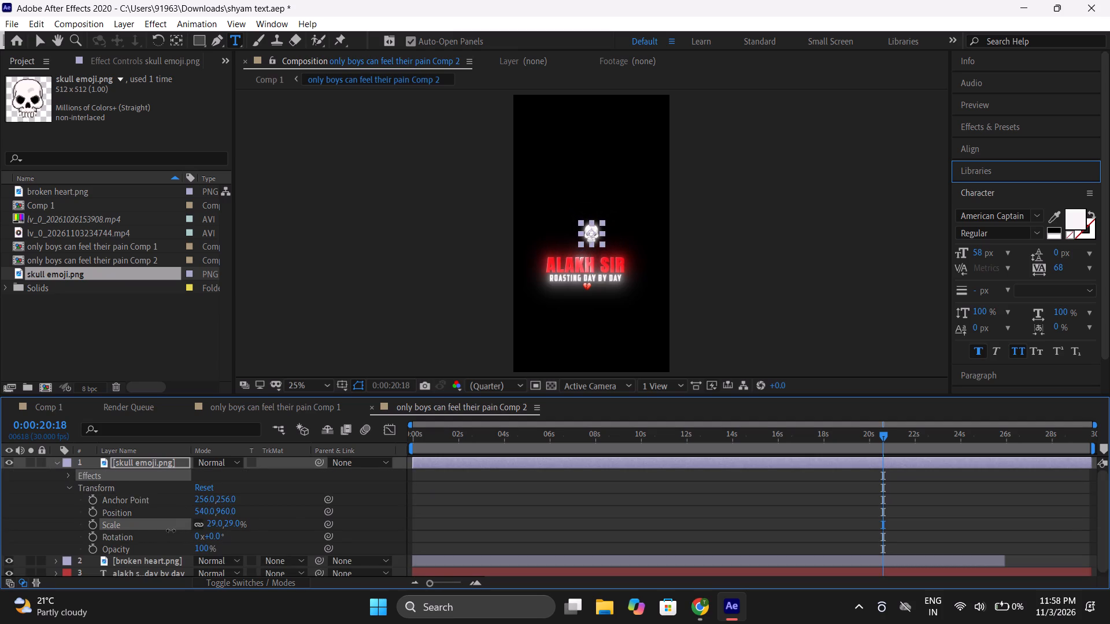
left_click_drag(171, 530, 160, 529)
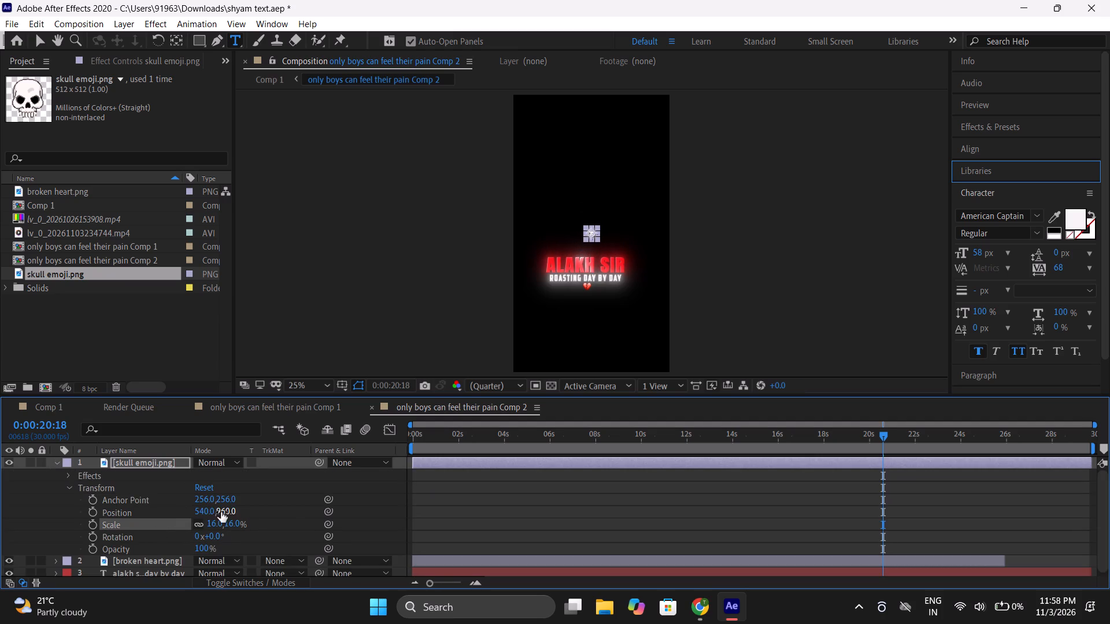
left_click_drag(205, 515, 184, 522)
left_click_drag(230, 511, 412, 517)
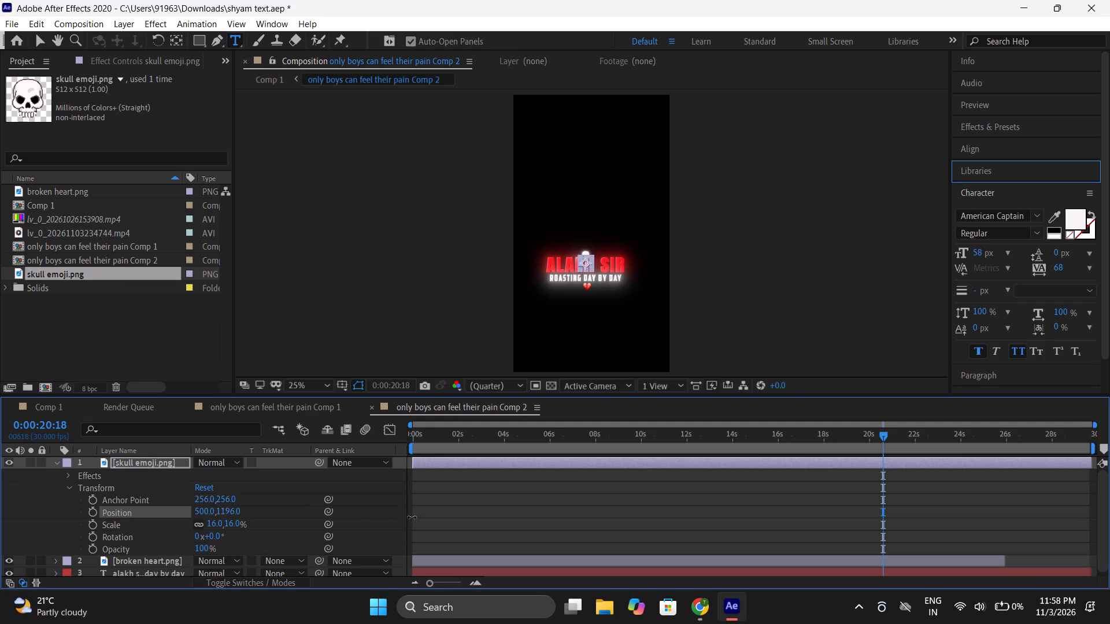
left_click_drag(412, 517, 472, 530)
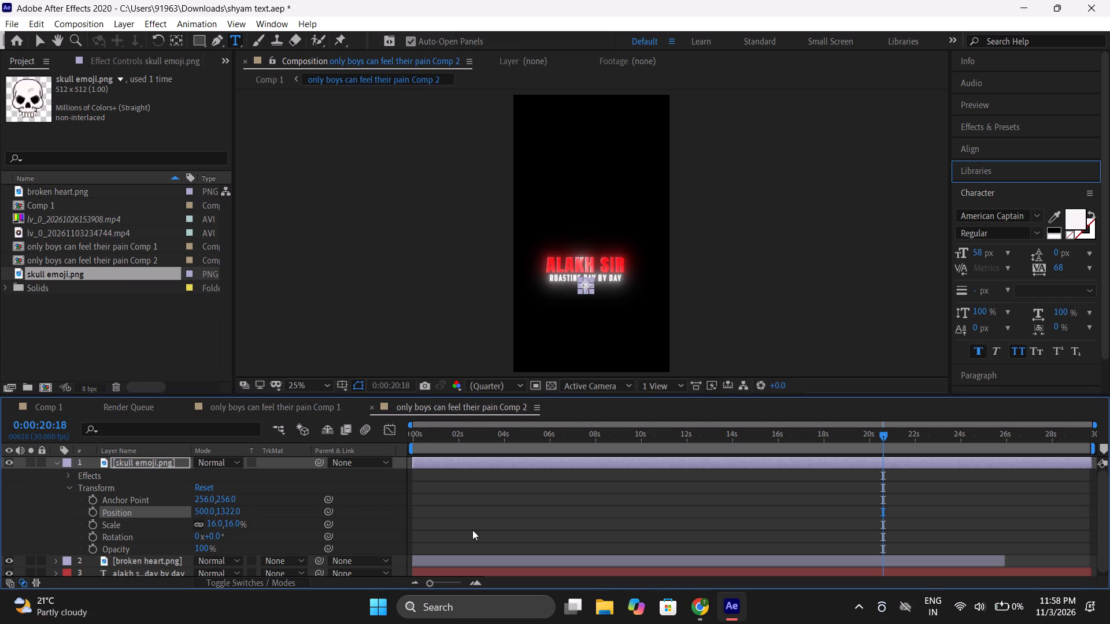
left_click(214, 523)
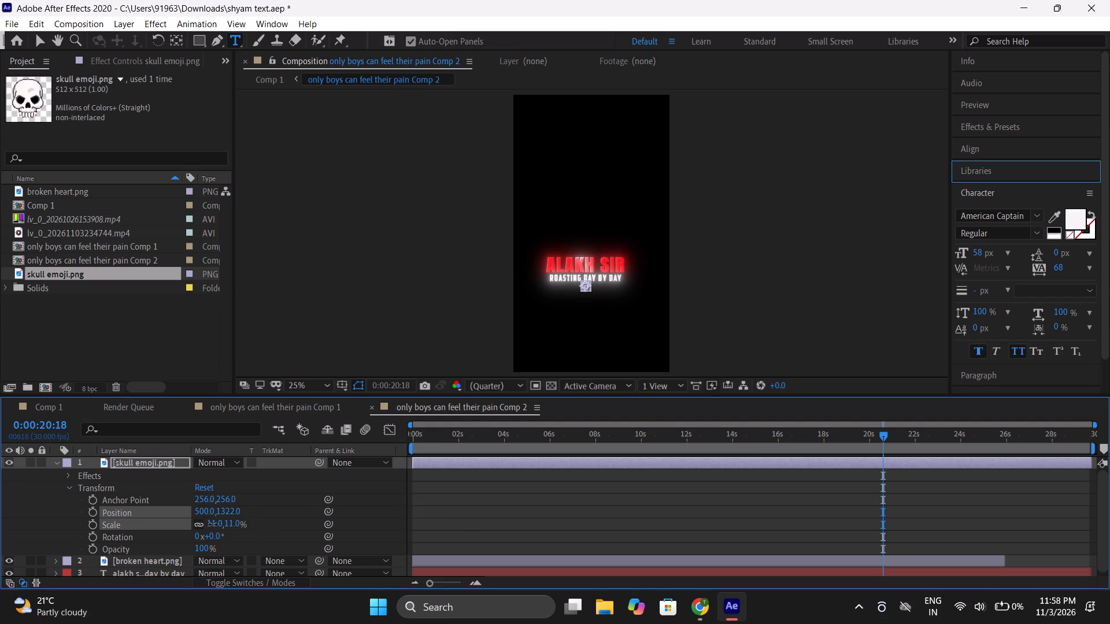
left_click(54, 464)
left_click(177, 538)
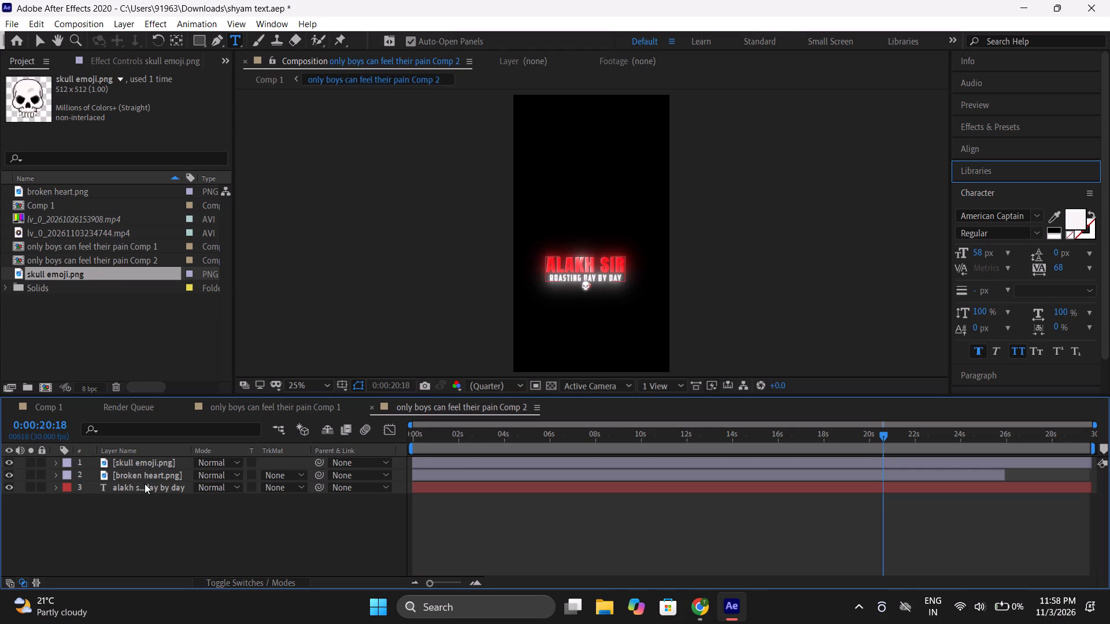
Delete the broken heart.png layer from "only boys can feel their pain Comp 2".
left_click(138, 474)
key("Delete")
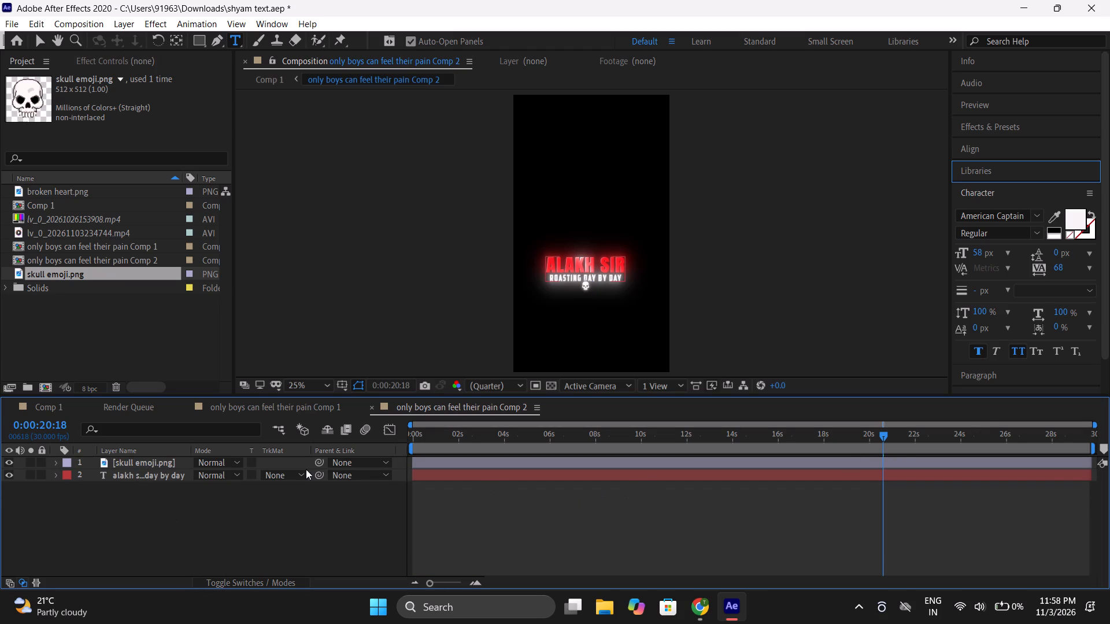
Move the skull emoji slightly lower in the frame so it sits beneath the "ROASTING DAY BY DAY" line.
left_click(162, 467)
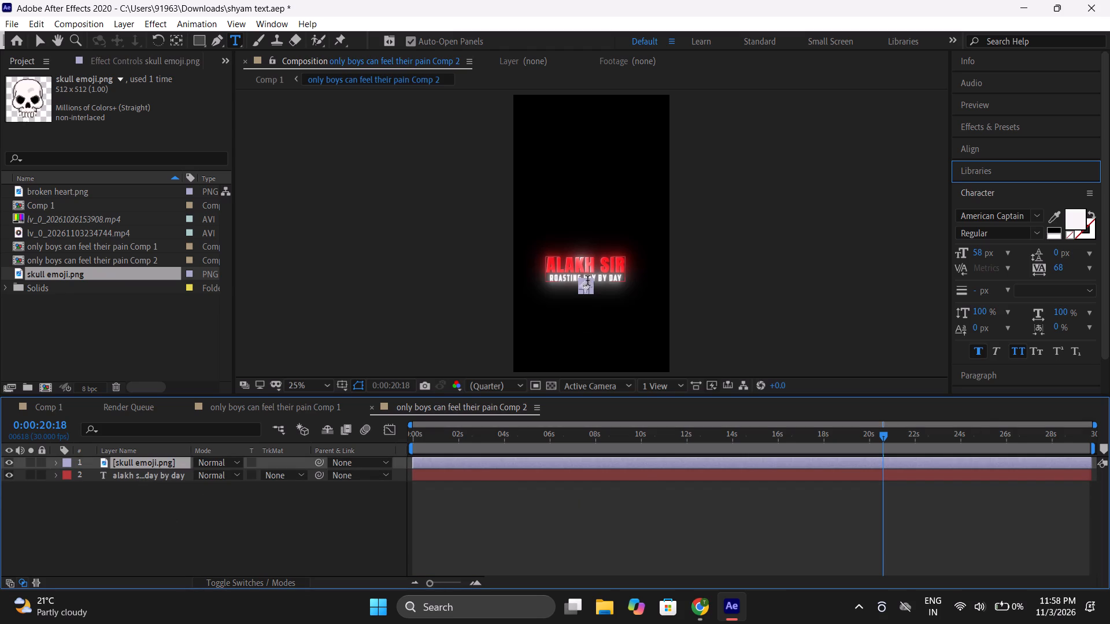
left_click(43, 43)
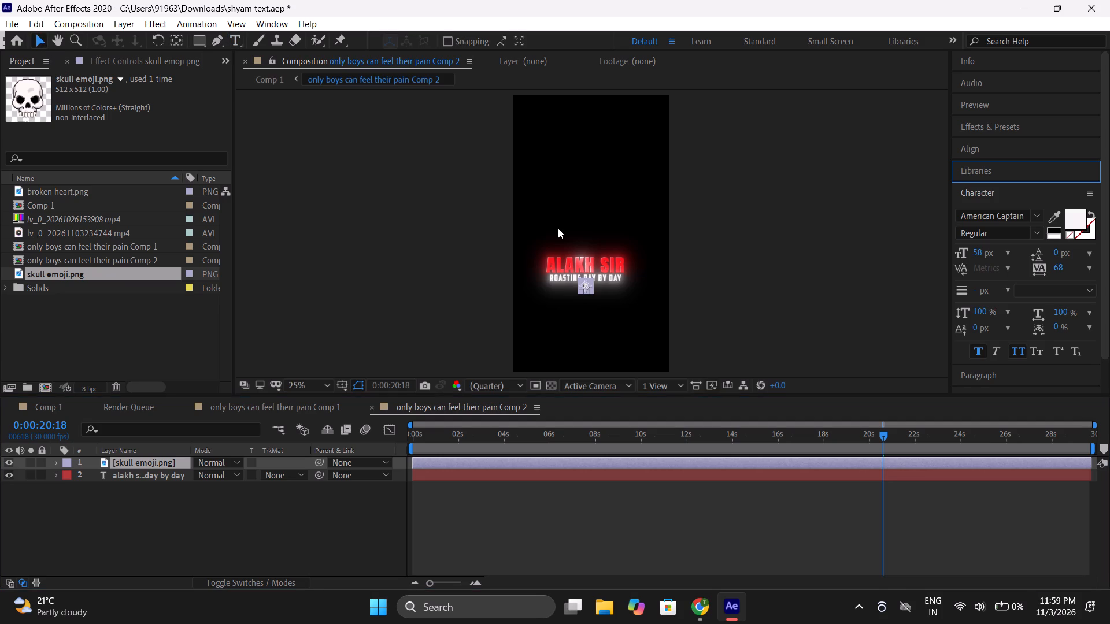
left_click(586, 284)
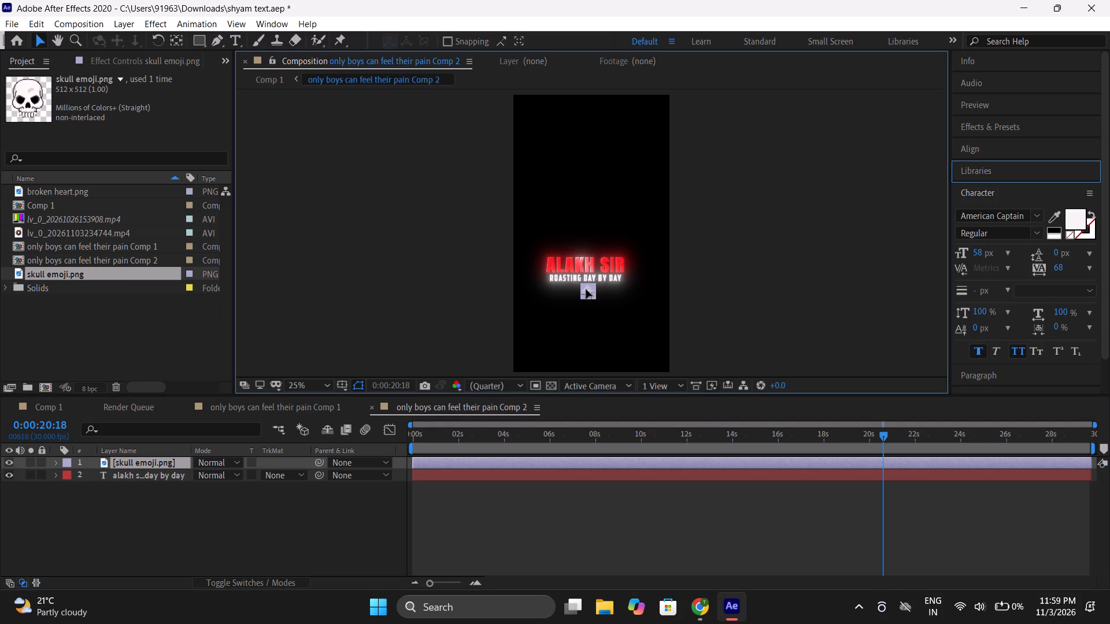
left_click(316, 509)
Trim the end of the skull emoji.png layer to about 0:00:27:10.
left_click(1027, 438)
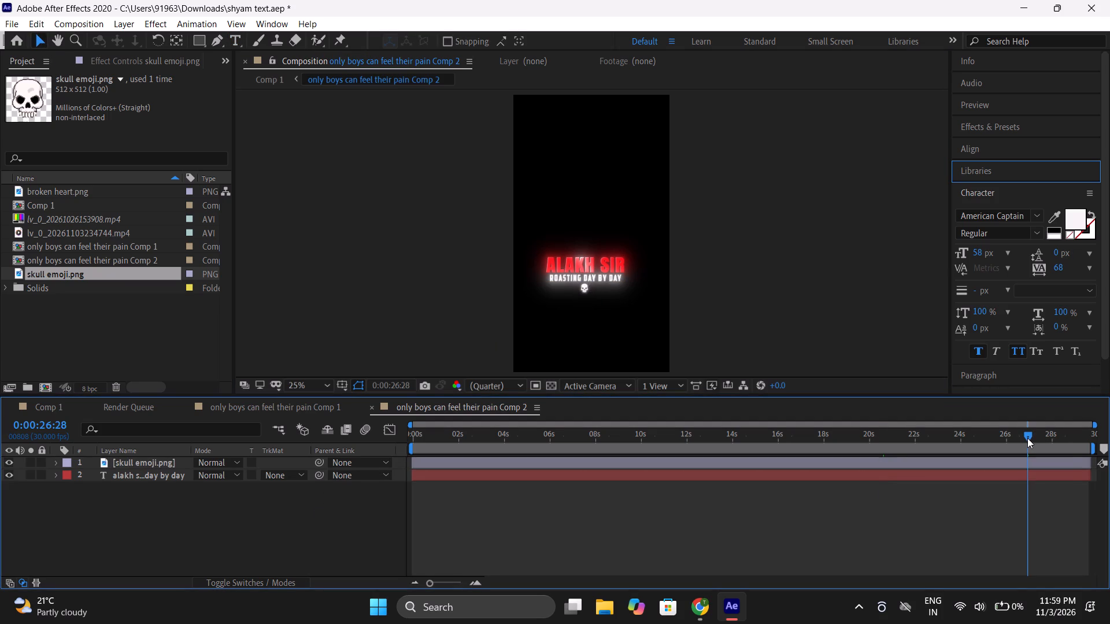
left_click_drag(1027, 438, 1030, 440)
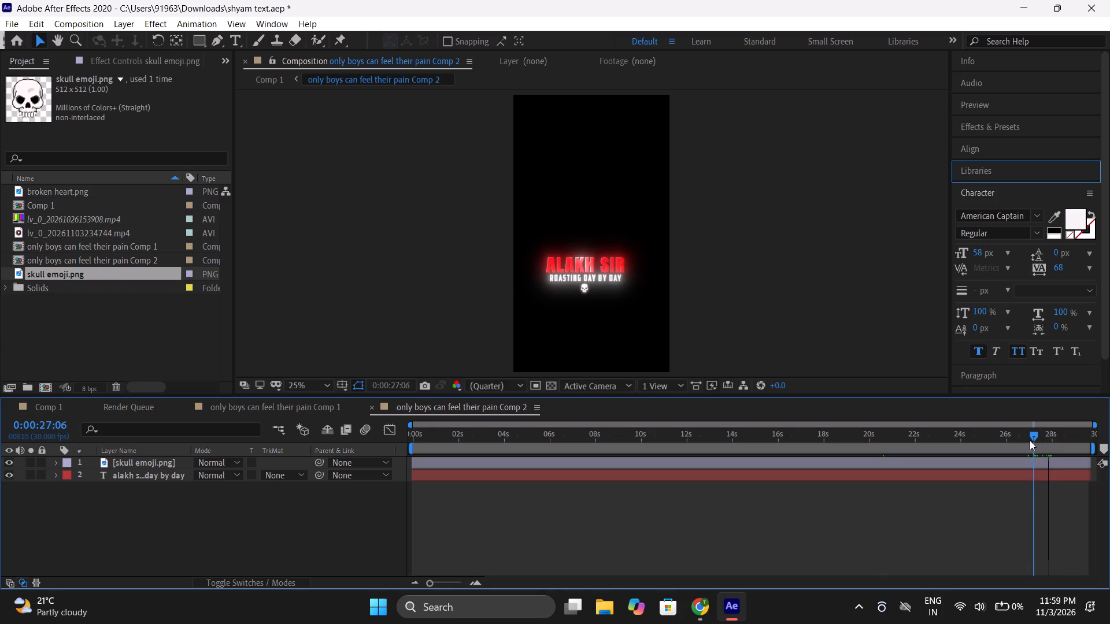
left_click_drag(1030, 440, 1039, 439)
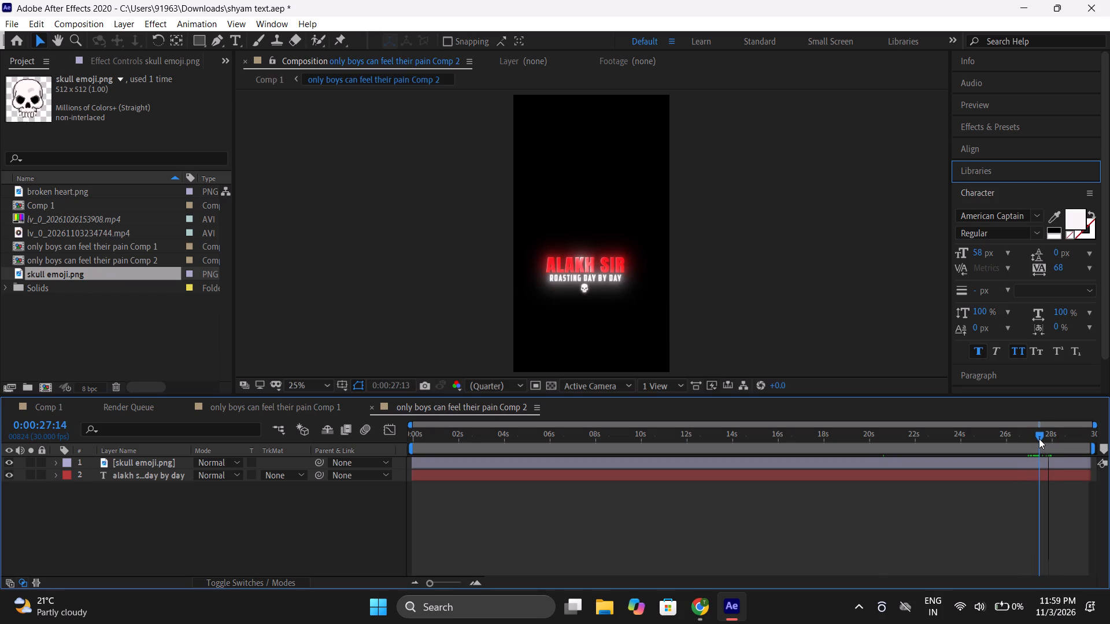
left_click_drag(1039, 439, 1037, 439)
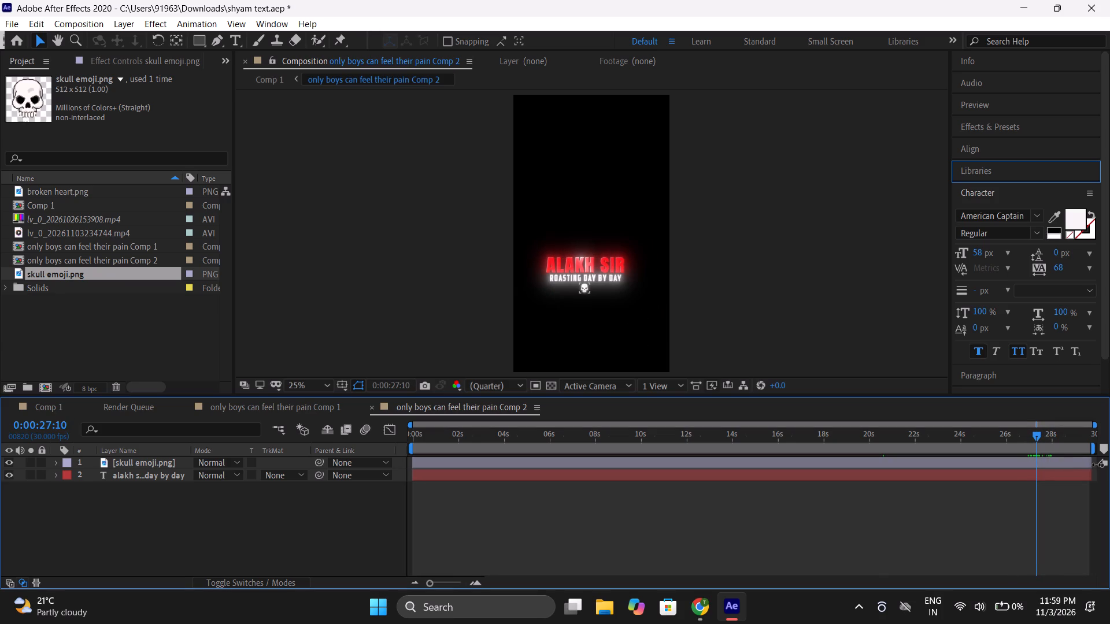
left_click_drag(1096, 465, 1043, 472)
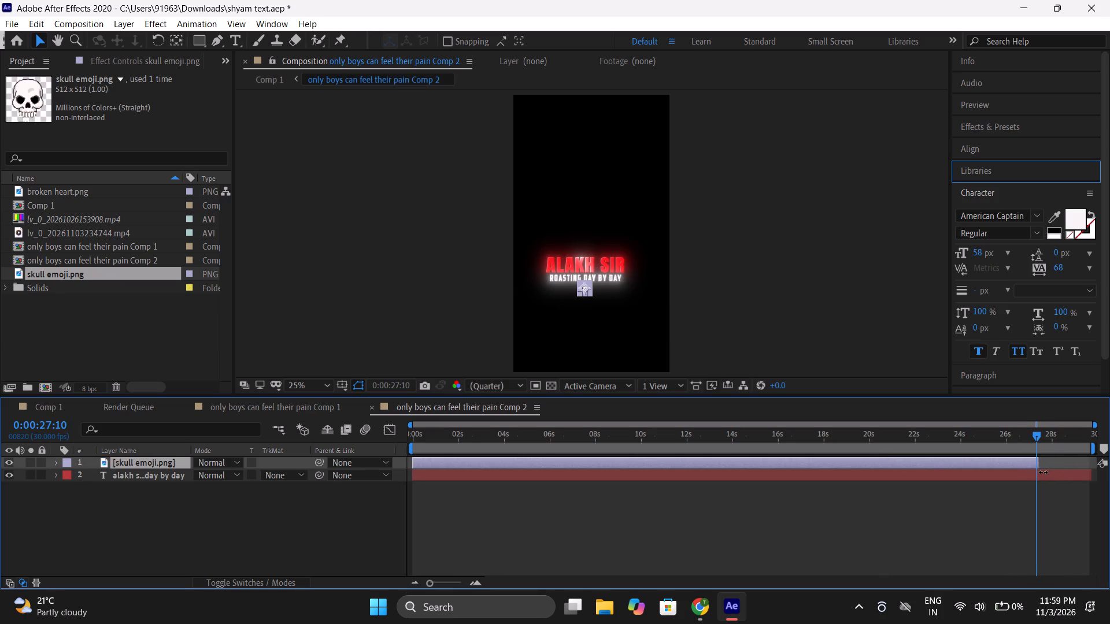
left_click_drag(1043, 472, 1042, 471)
Return to Comp 1 and scrub back from 0:00:27:10 to 0:00:12:16 to check the new text and skull over the video.
left_click(273, 82)
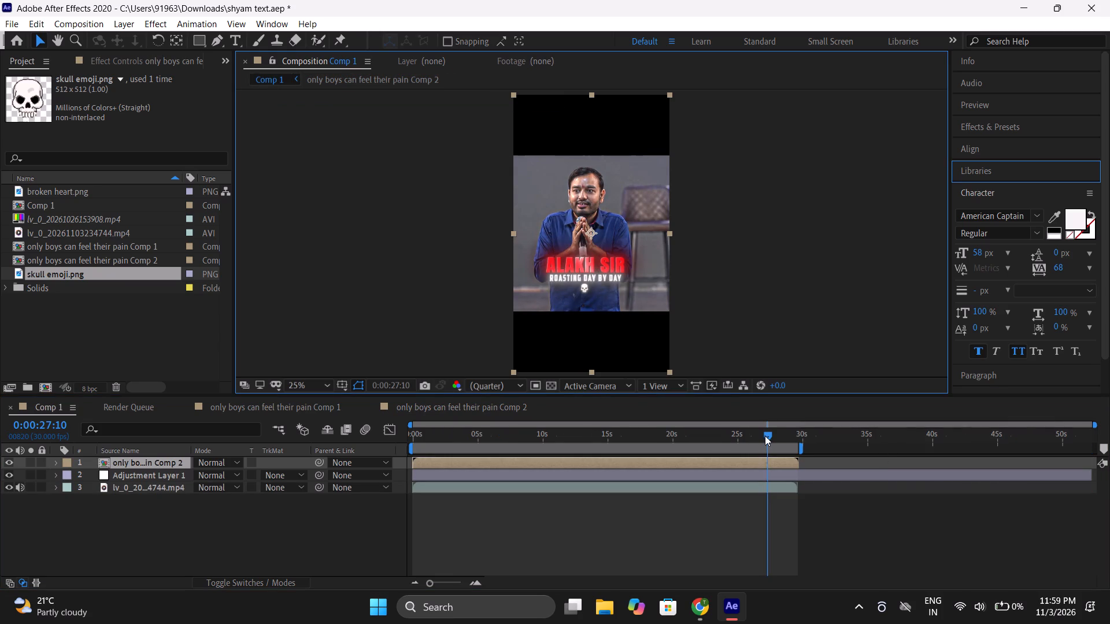
left_click_drag(767, 436, 691, 436)
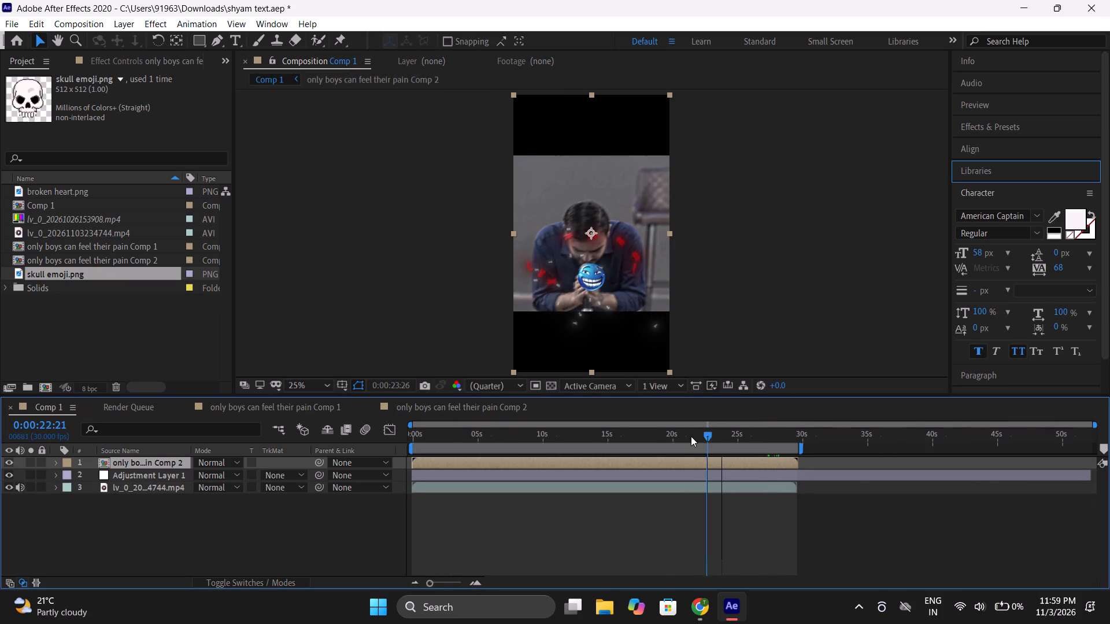
left_click_drag(691, 436, 575, 436)
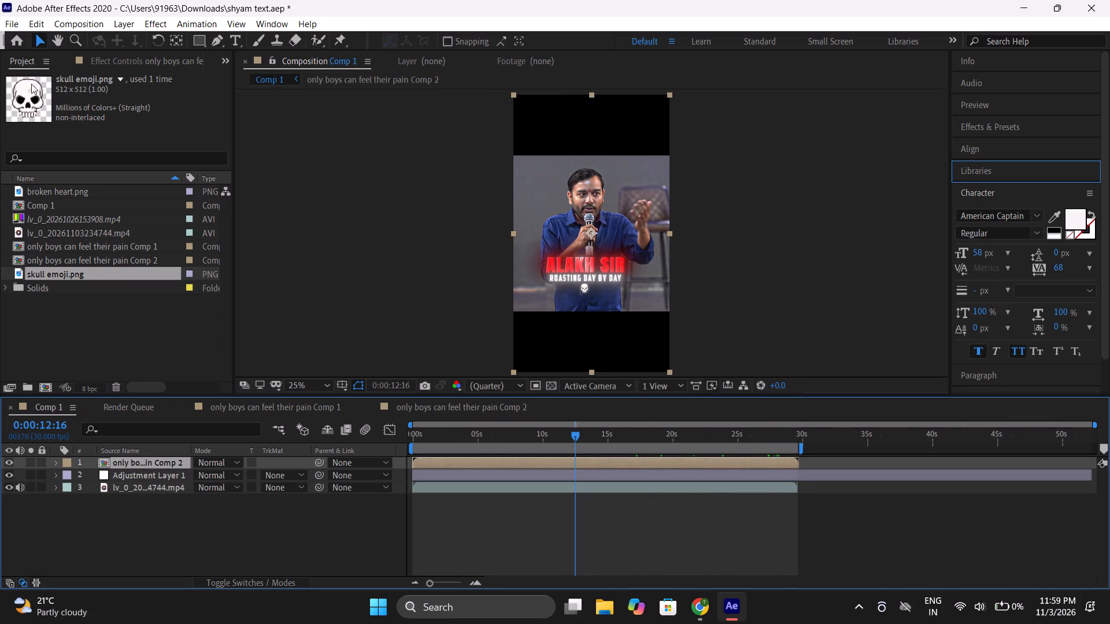
Start exporting Comp 1.
left_click(13, 23)
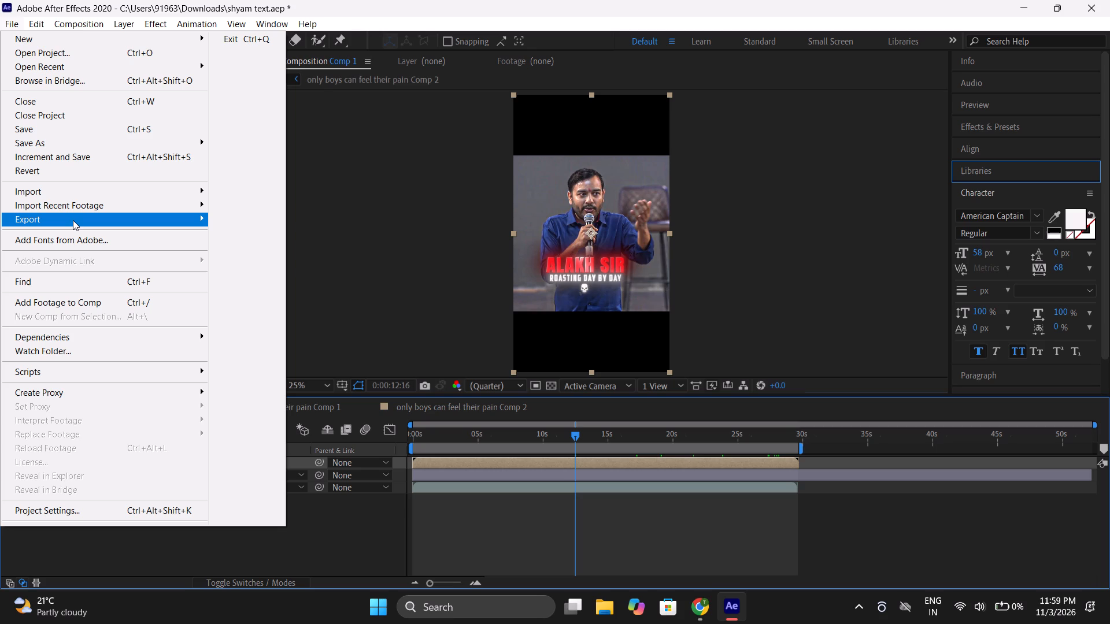
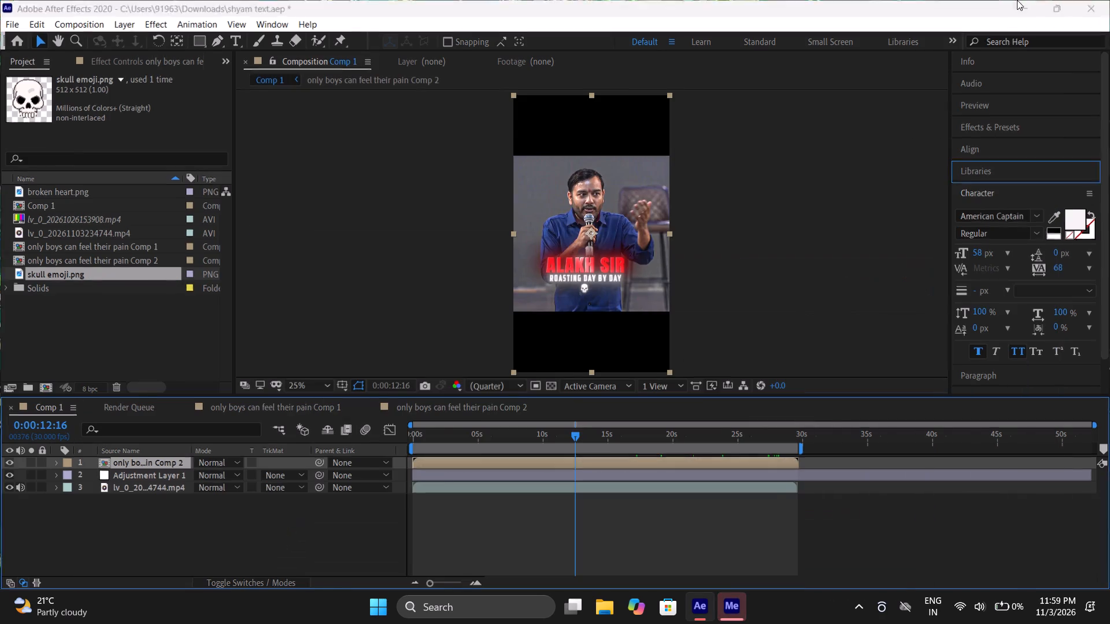
Switch to Adobe Media Encoder to check the encoding progress of the Comp 1 export.
left_click(735, 612)
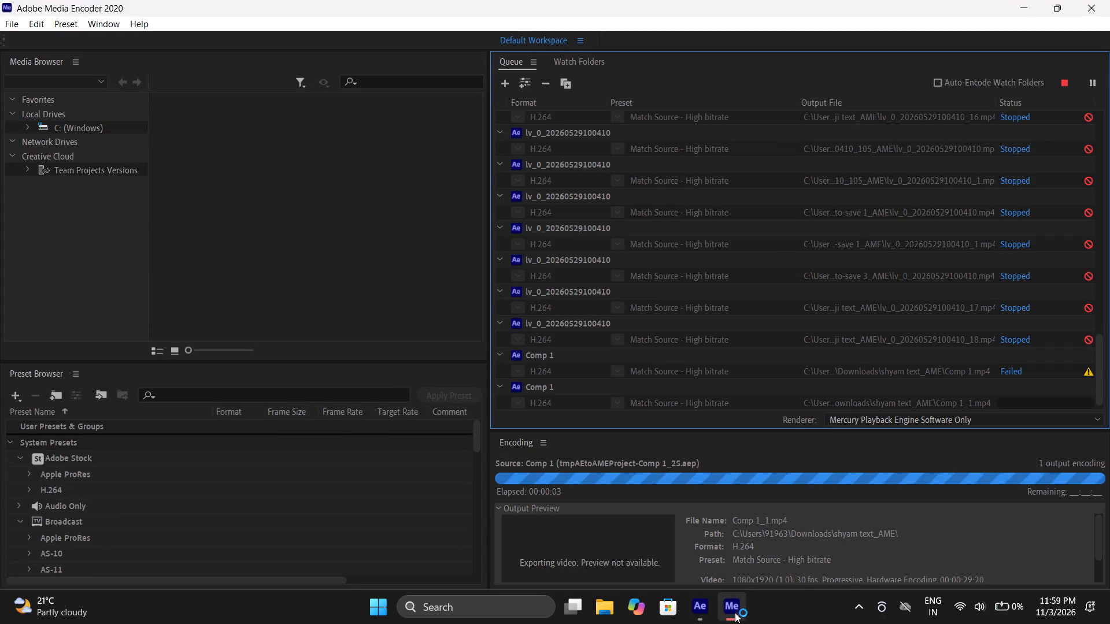
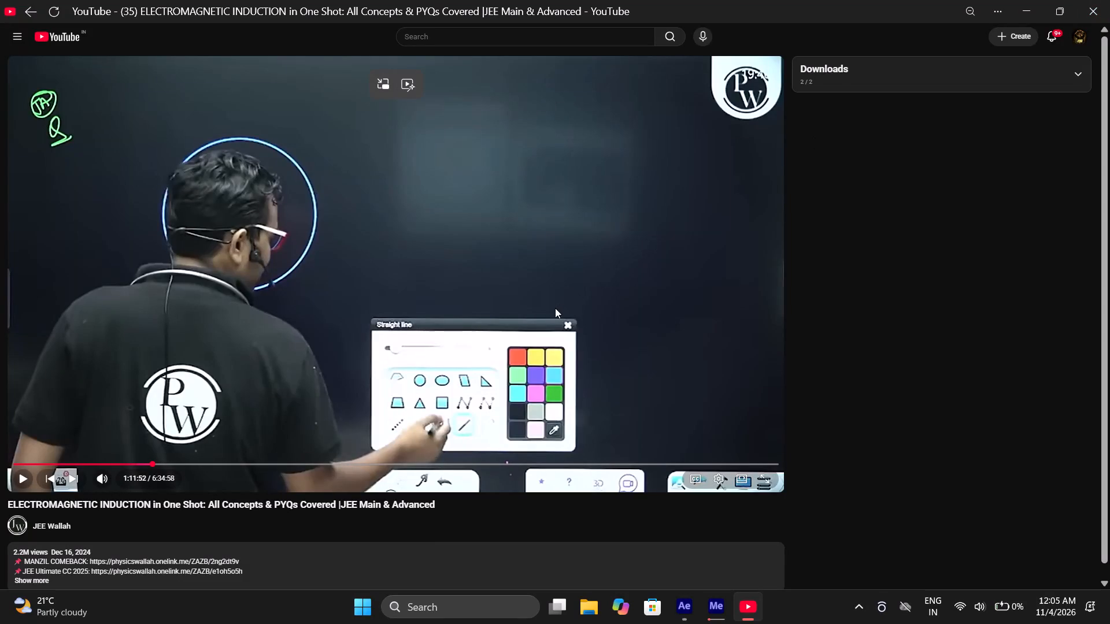
Close the YouTube electromagnetic induction video window and return to Adobe Media Encoder.
left_click(1109, 0)
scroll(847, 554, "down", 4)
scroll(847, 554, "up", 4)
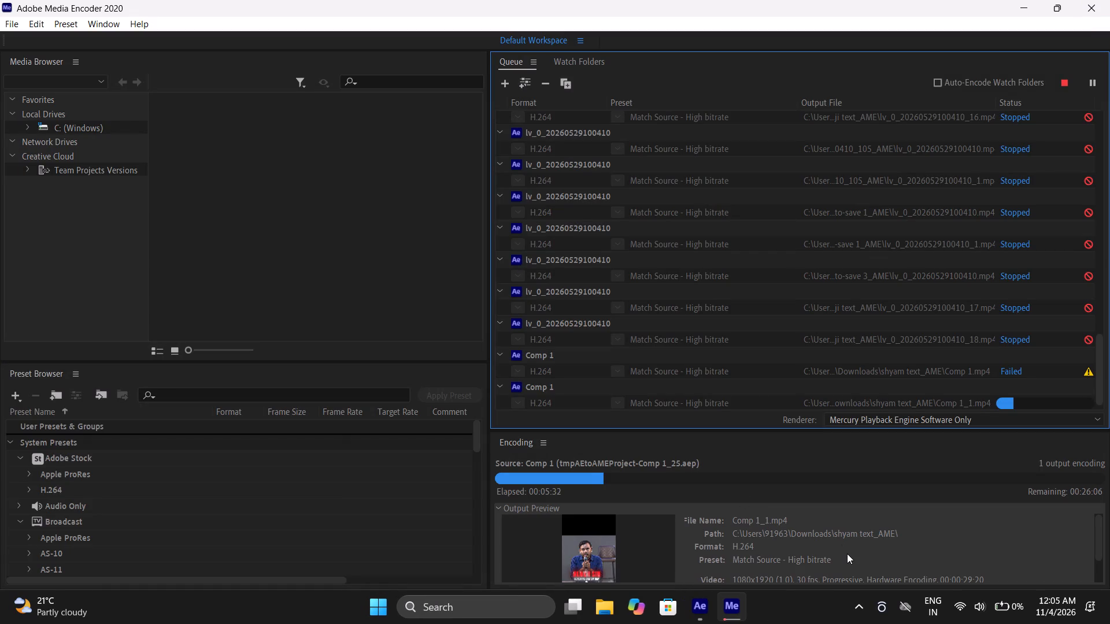
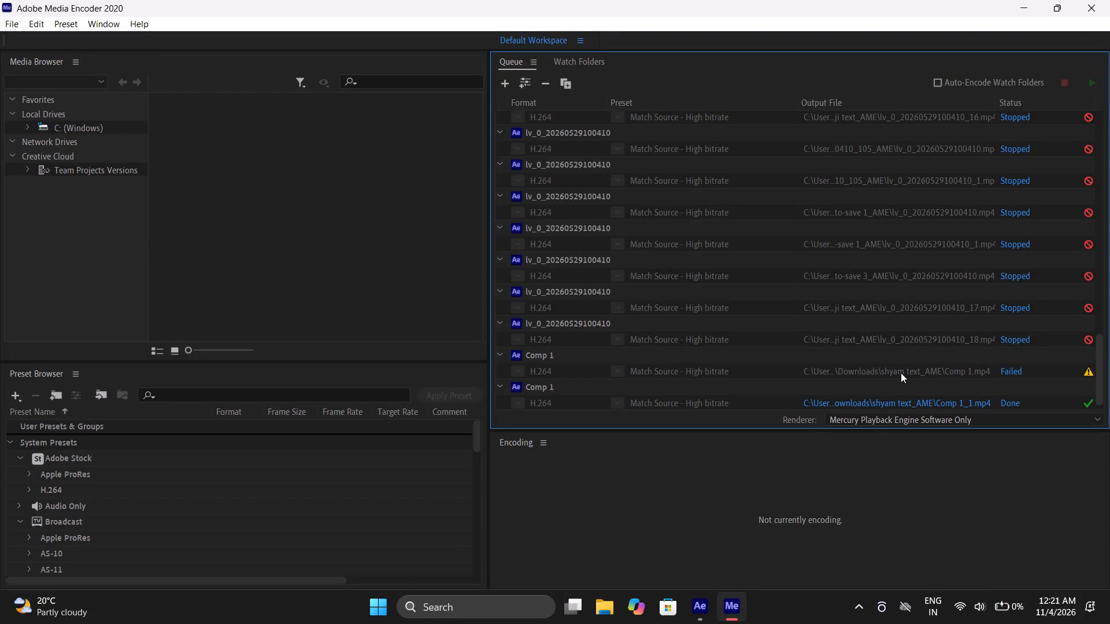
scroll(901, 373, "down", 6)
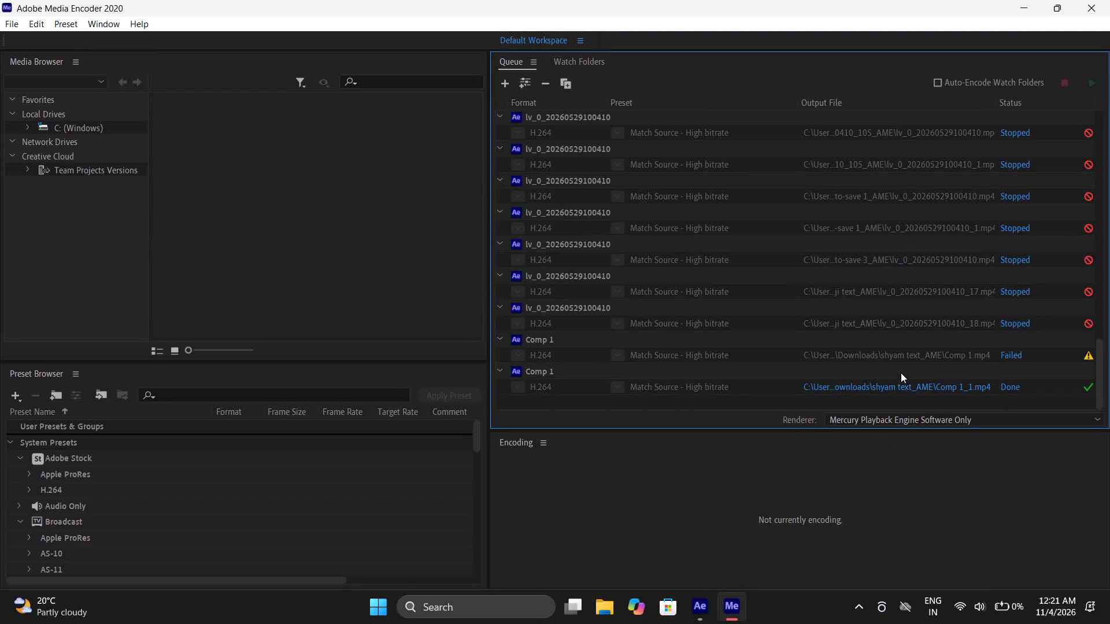
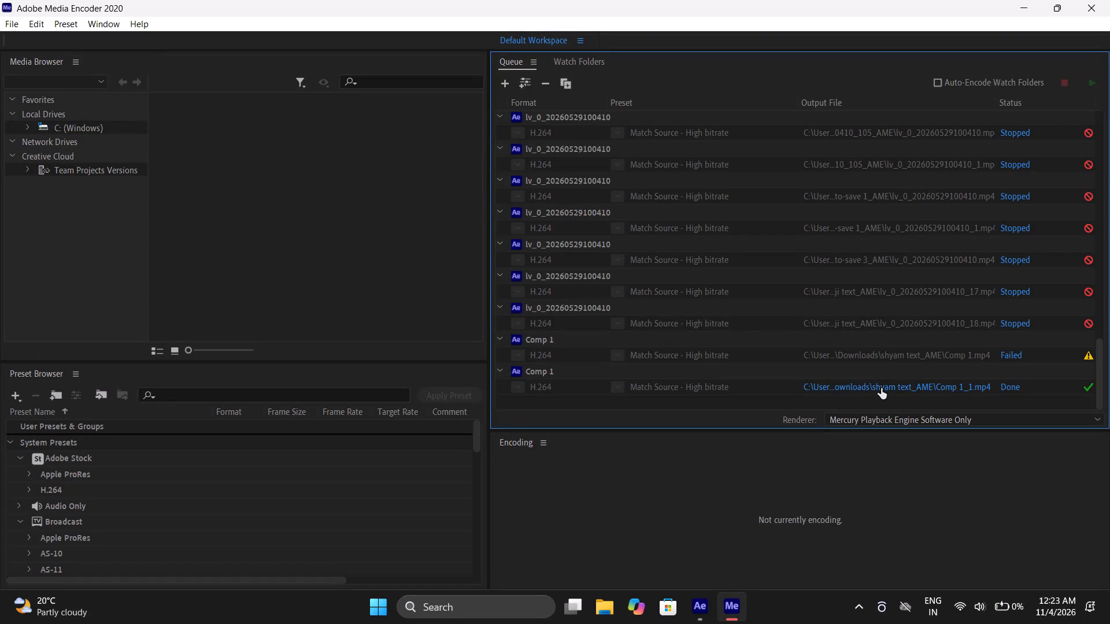
Open the finished export's output folder and move the Comp 1_1 video from shyam text_AME into Downloads.
left_click(881, 388)
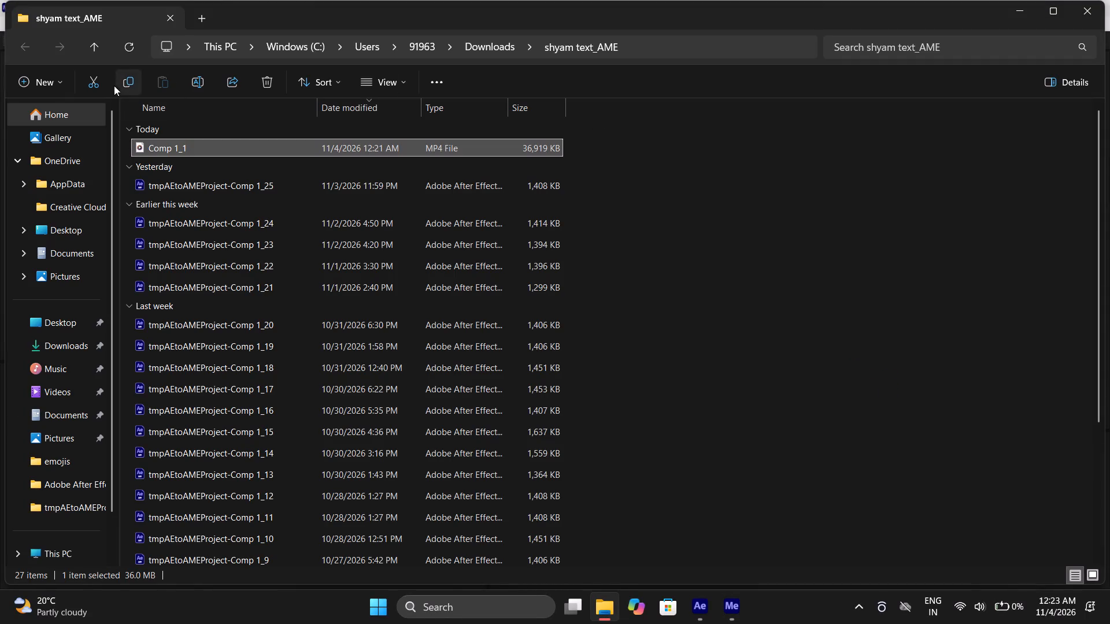
left_click(99, 82)
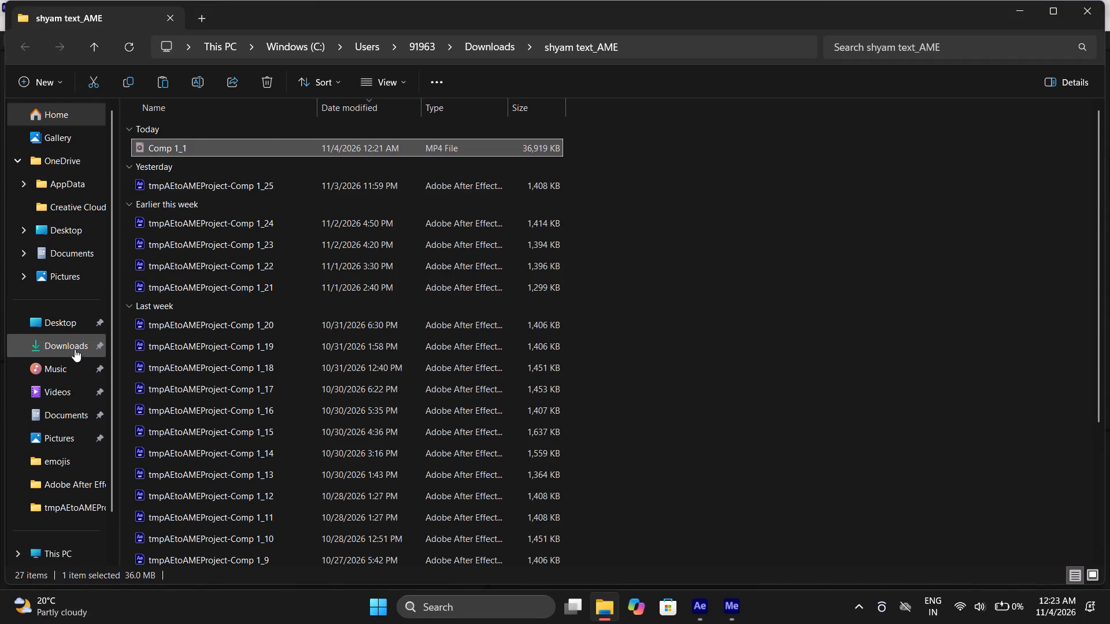
left_click(73, 352)
left_click(168, 92)
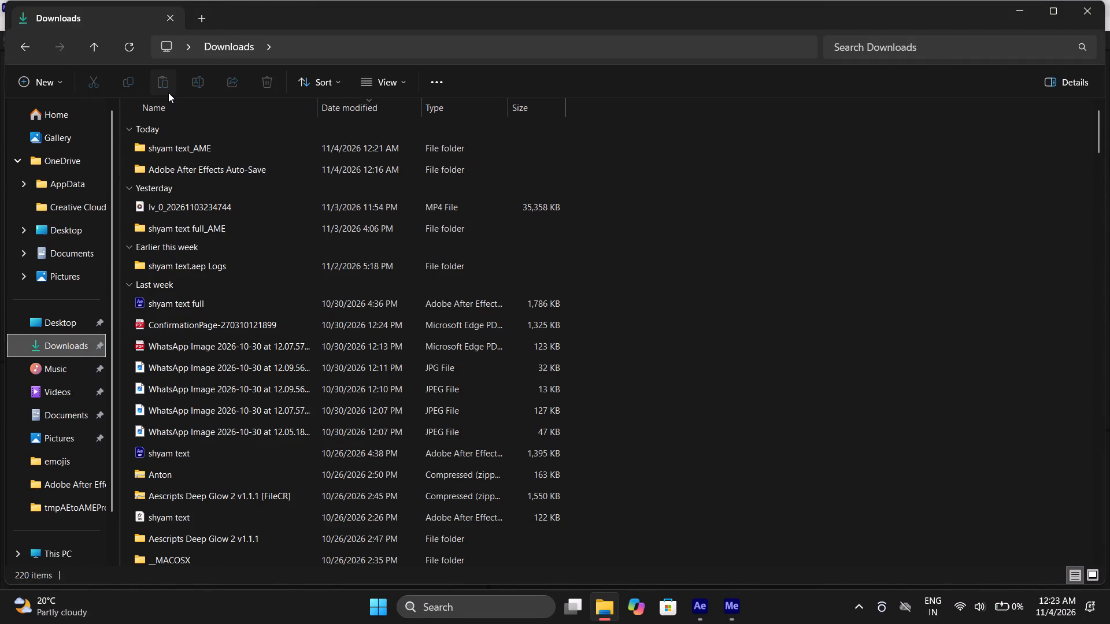
left_click(1075, 20)
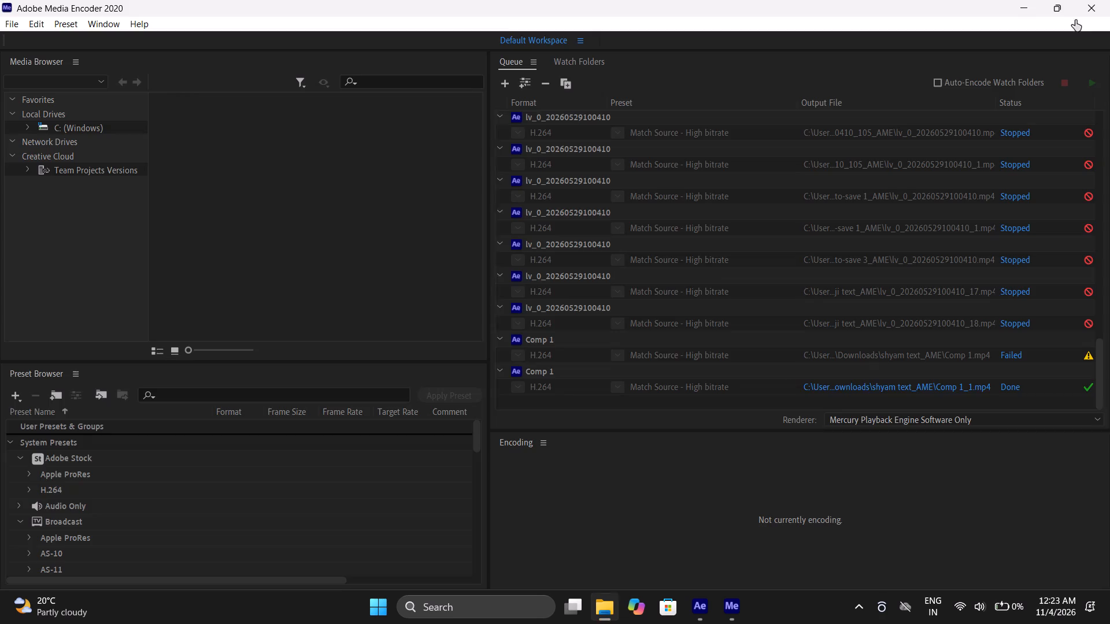
Close Media Encoder and After Effects without saving the changes to shyam text.aep.
left_click(1109, 0)
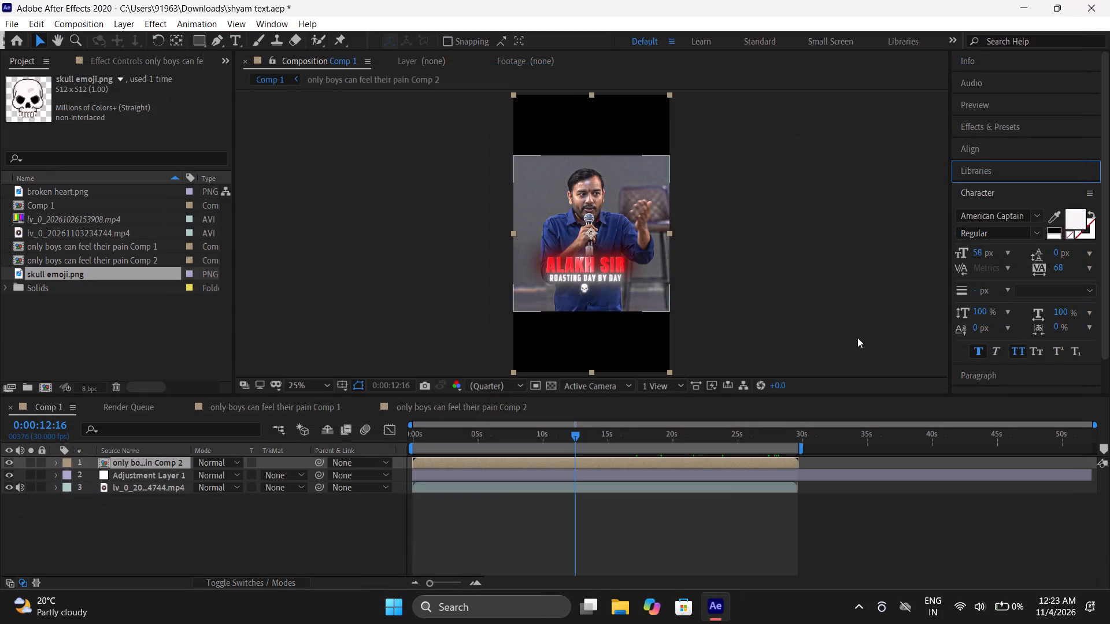
left_click(1109, 0)
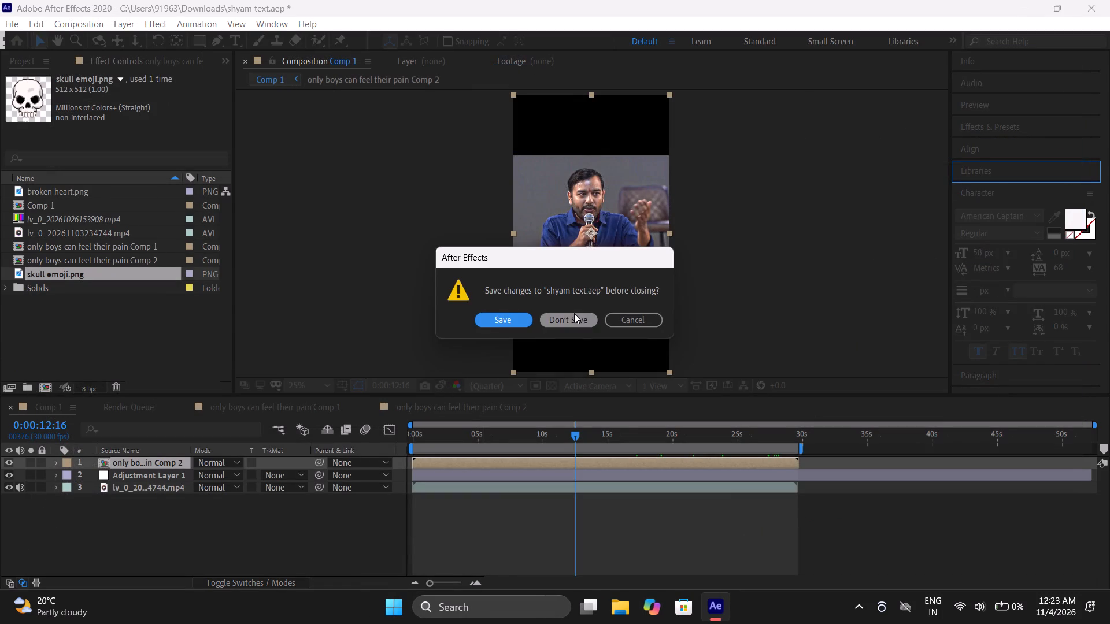
left_click(574, 313)
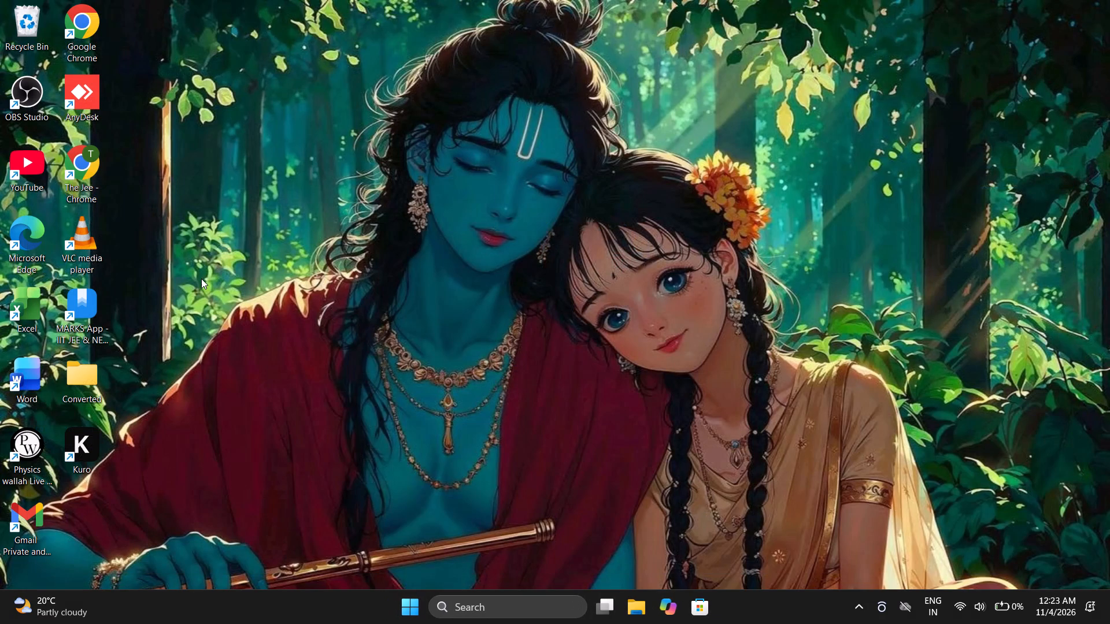
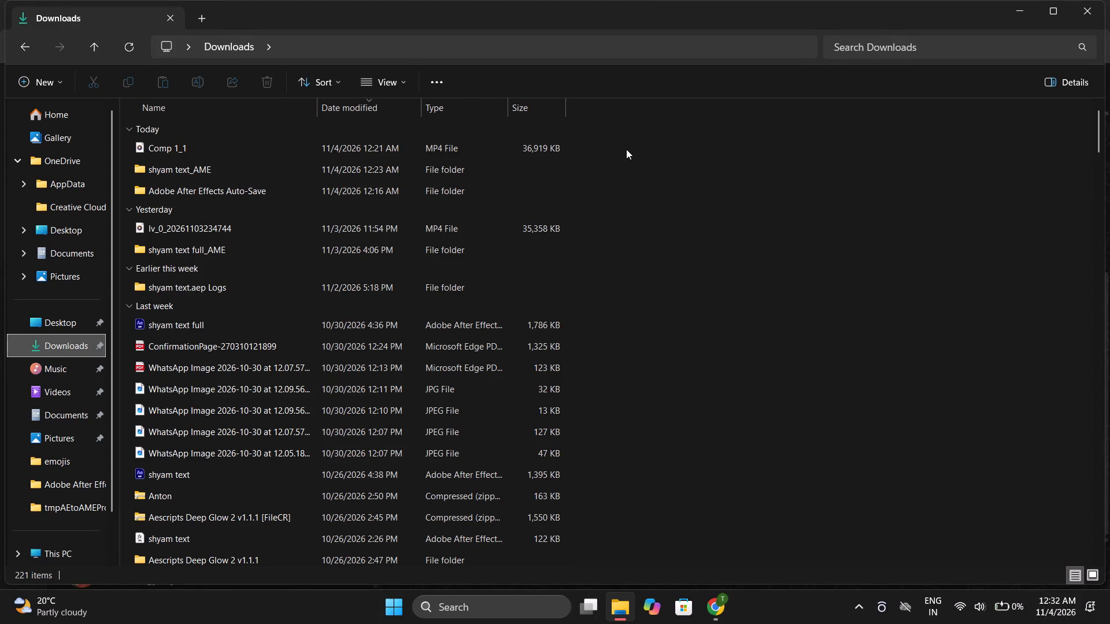
left_click(558, 148)
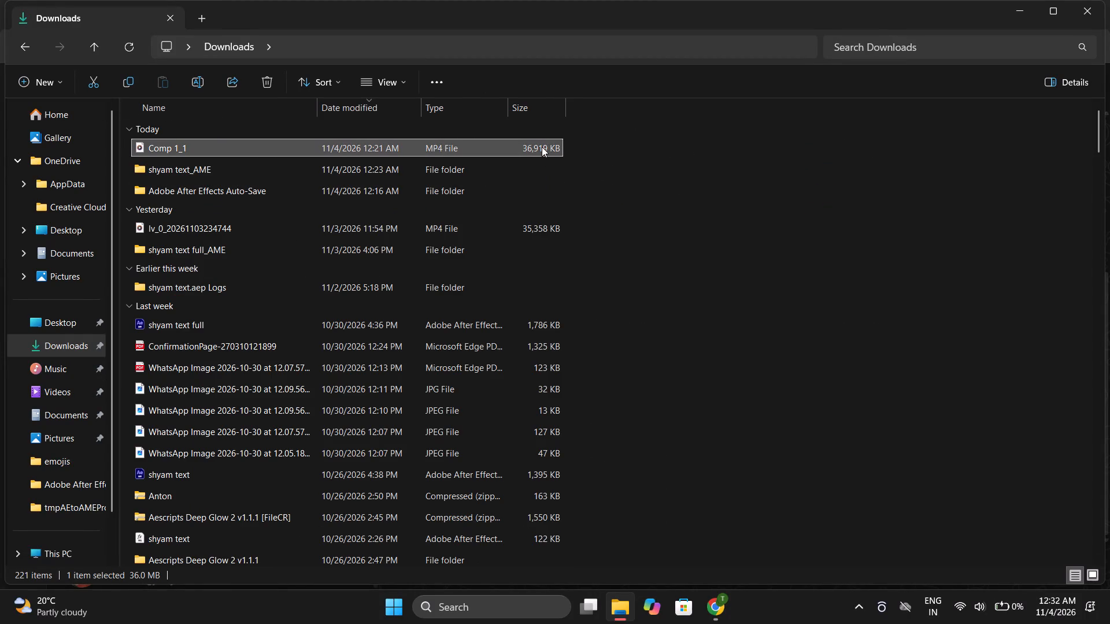
left_click(267, 82)
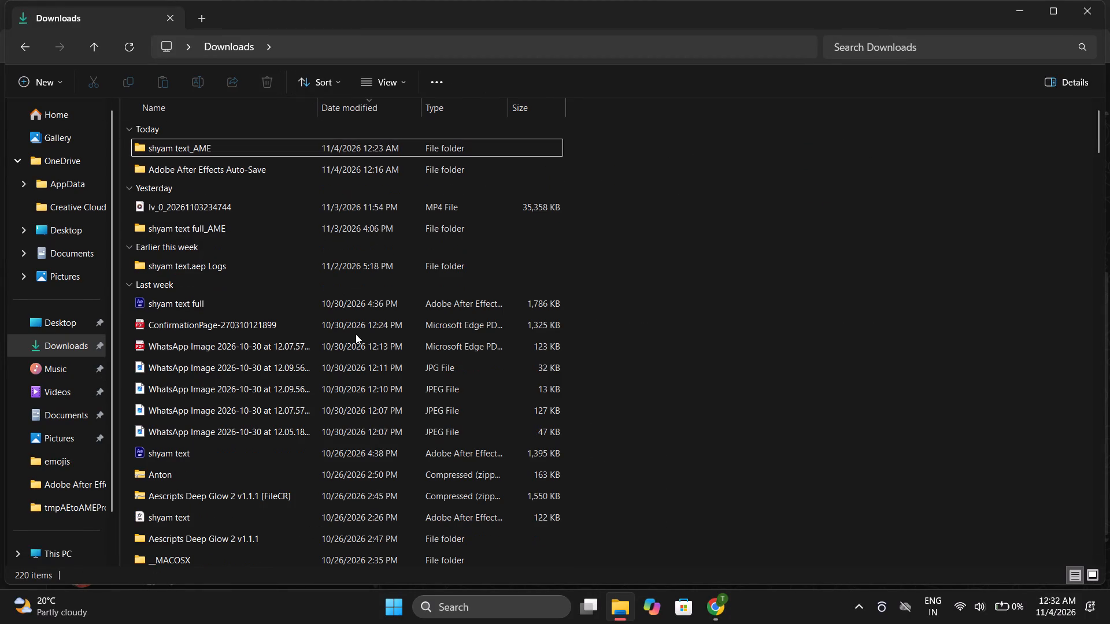
left_click(229, 201)
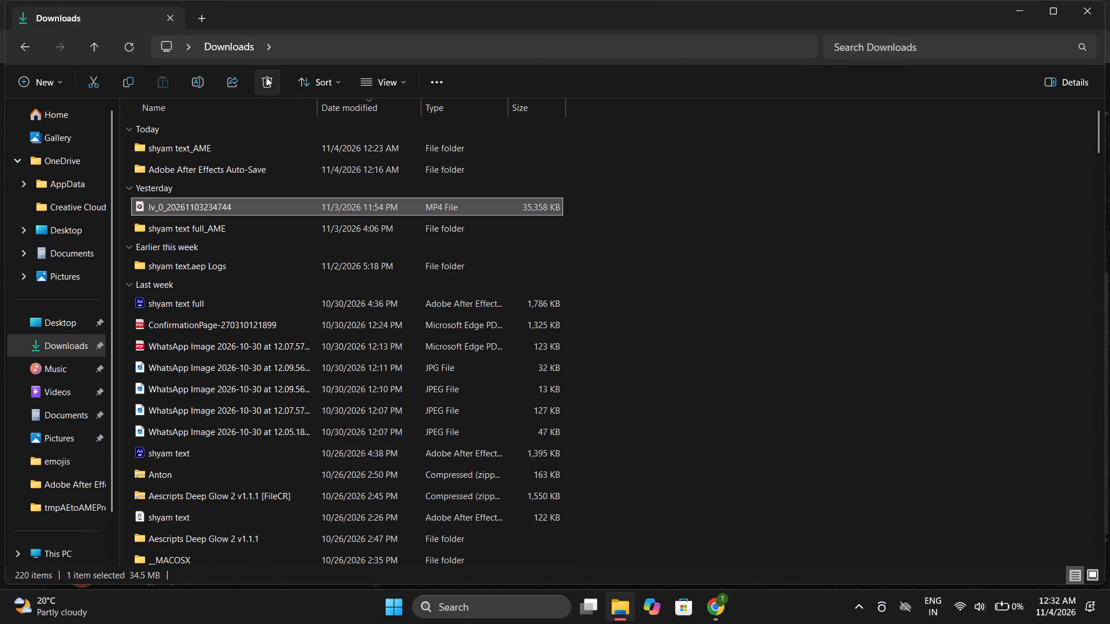
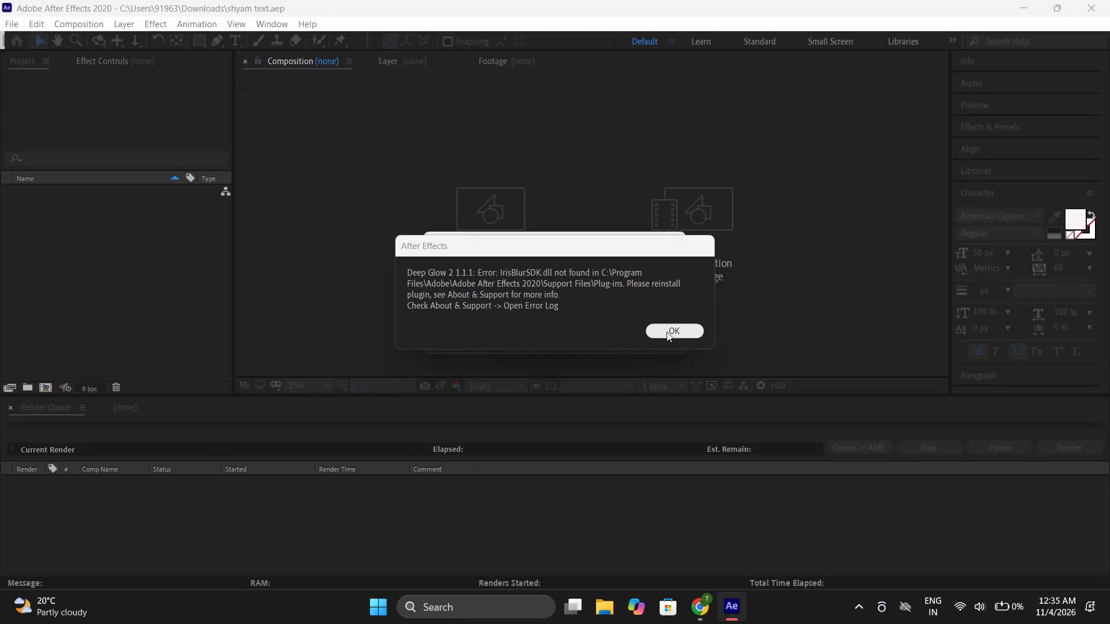
Dismiss the Deep Glow 2 and missing-file alerts to finish opening shyam text.aep.
left_click(669, 329)
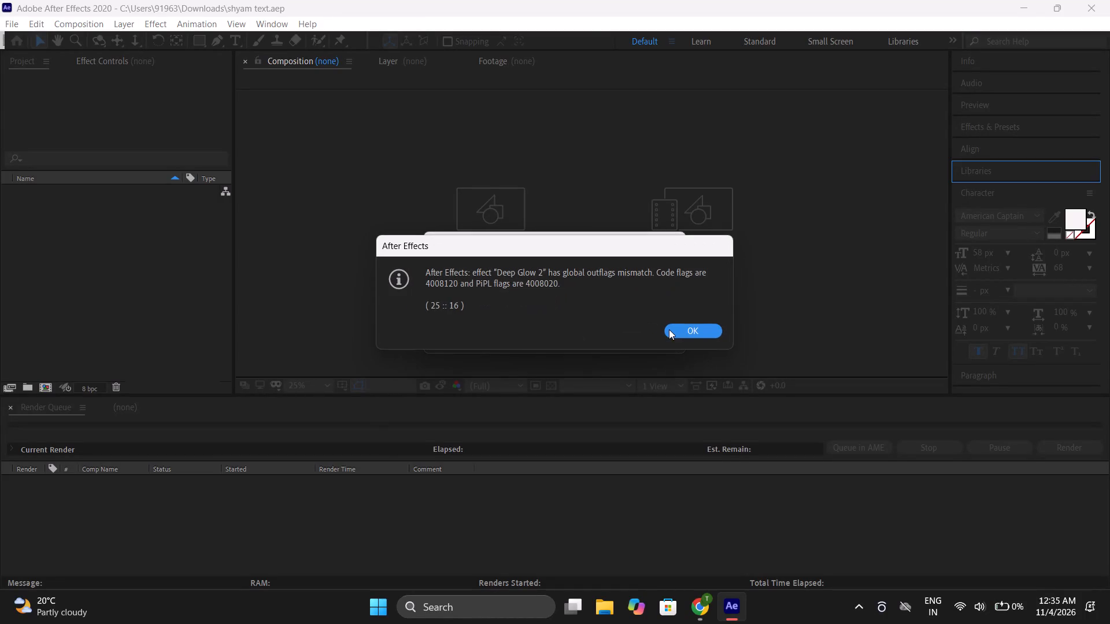
left_click(669, 329)
left_click(669, 329)
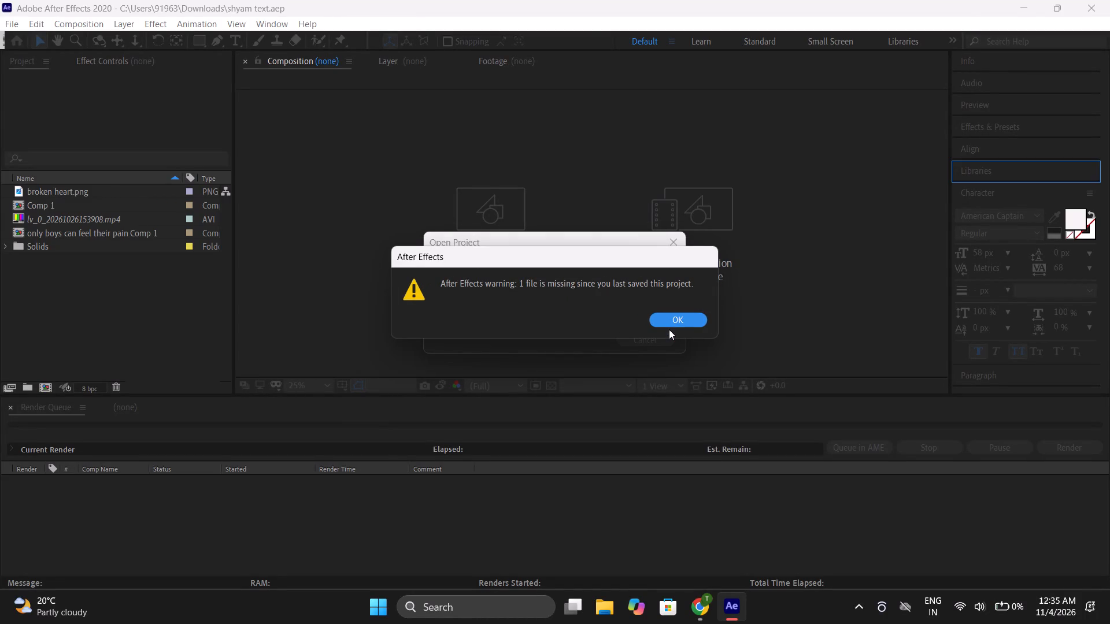
left_click(668, 322)
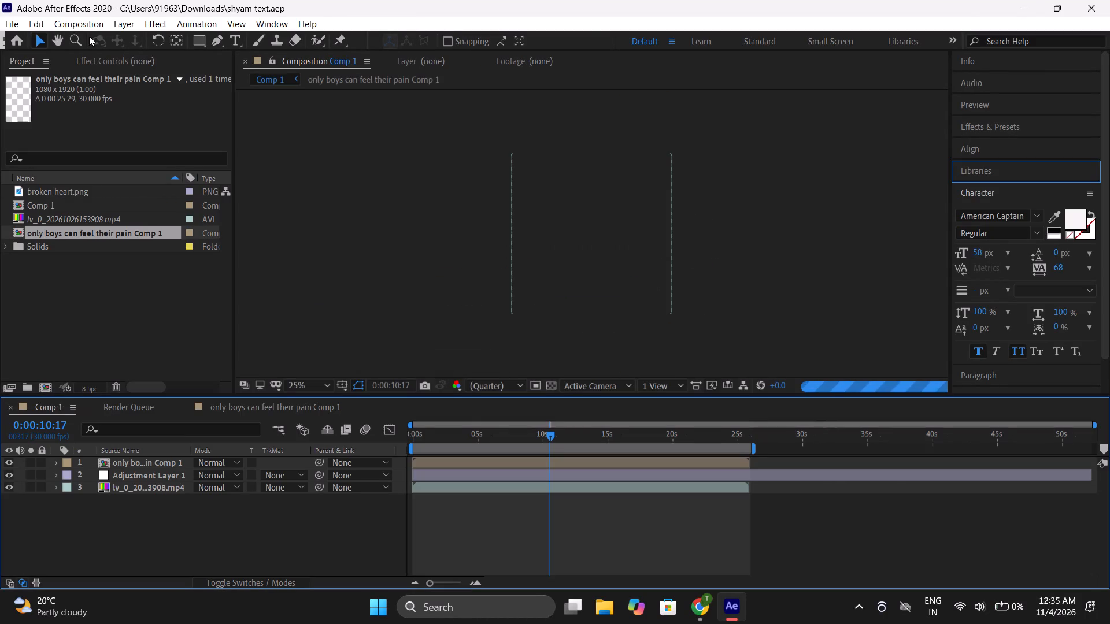
Import the video lv_0_20261104001612.mp4 from the Downloads folder into the project.
left_click(10, 23)
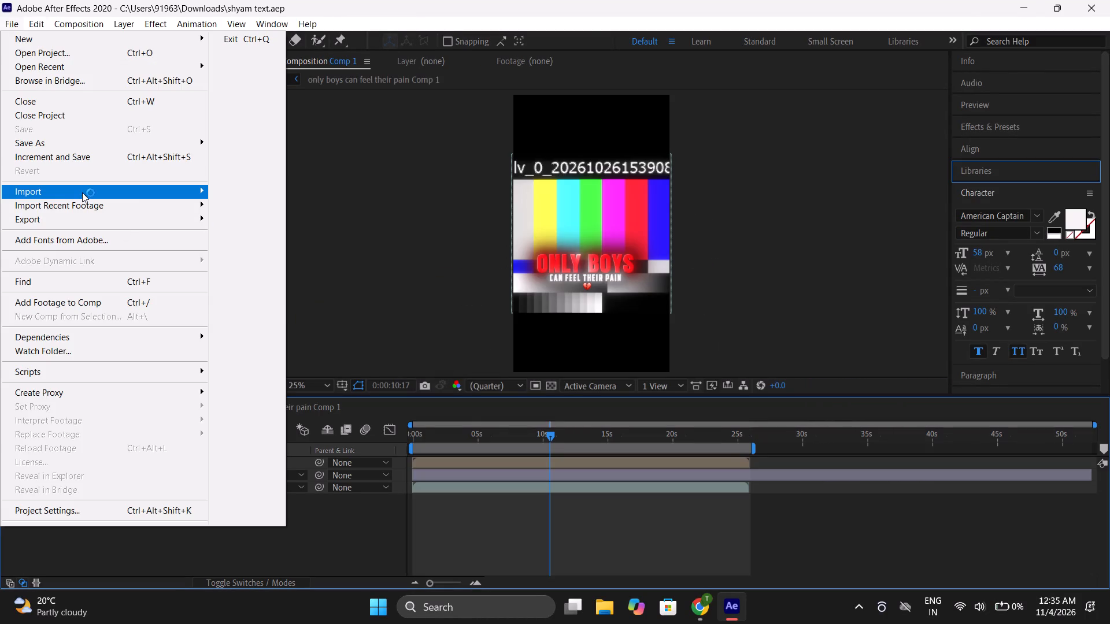
left_click(217, 196)
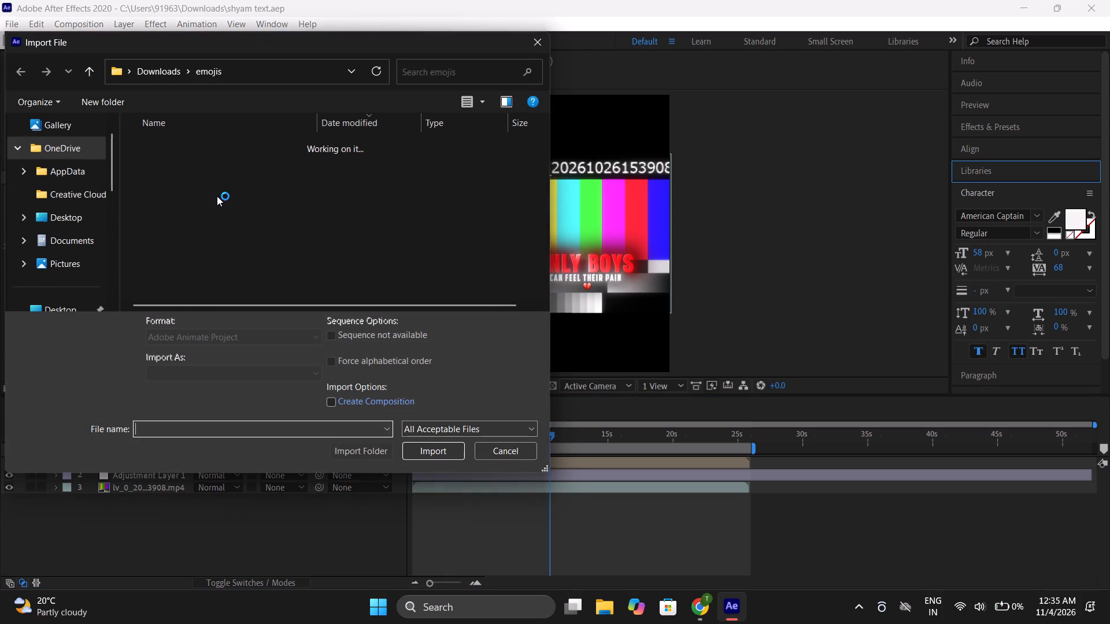
left_click(156, 73)
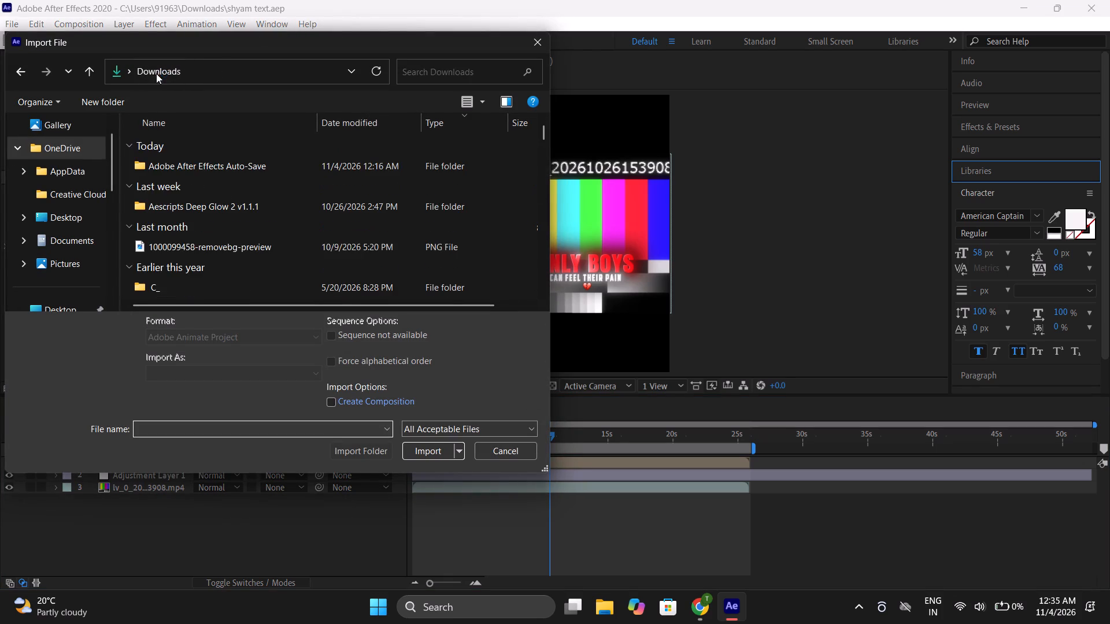
scroll(231, 223, "up", 14)
left_click(213, 204)
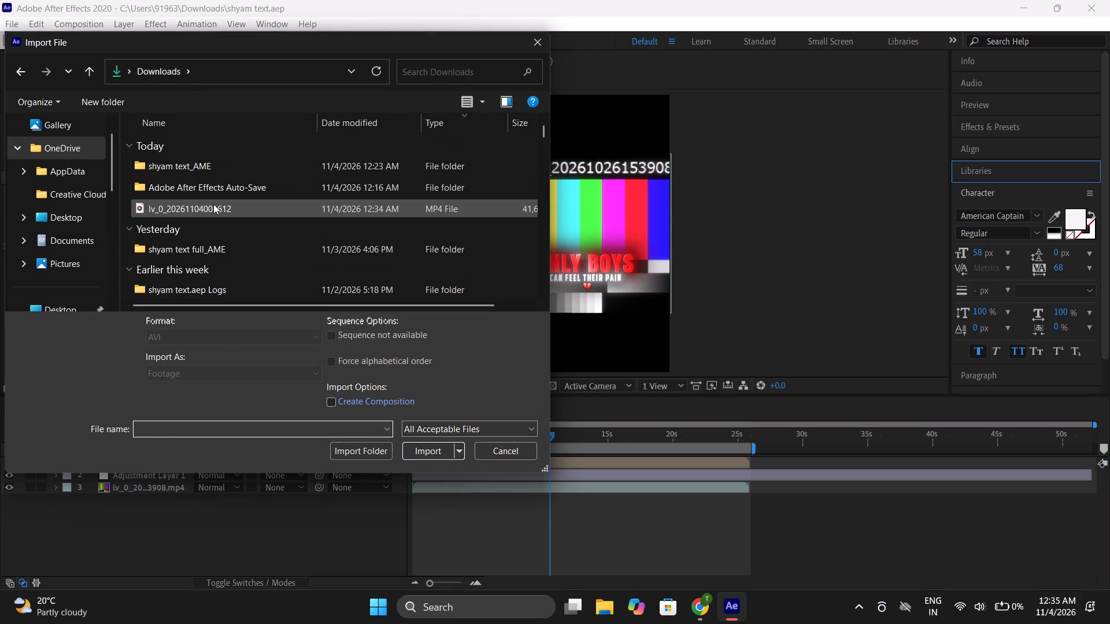
left_click(415, 453)
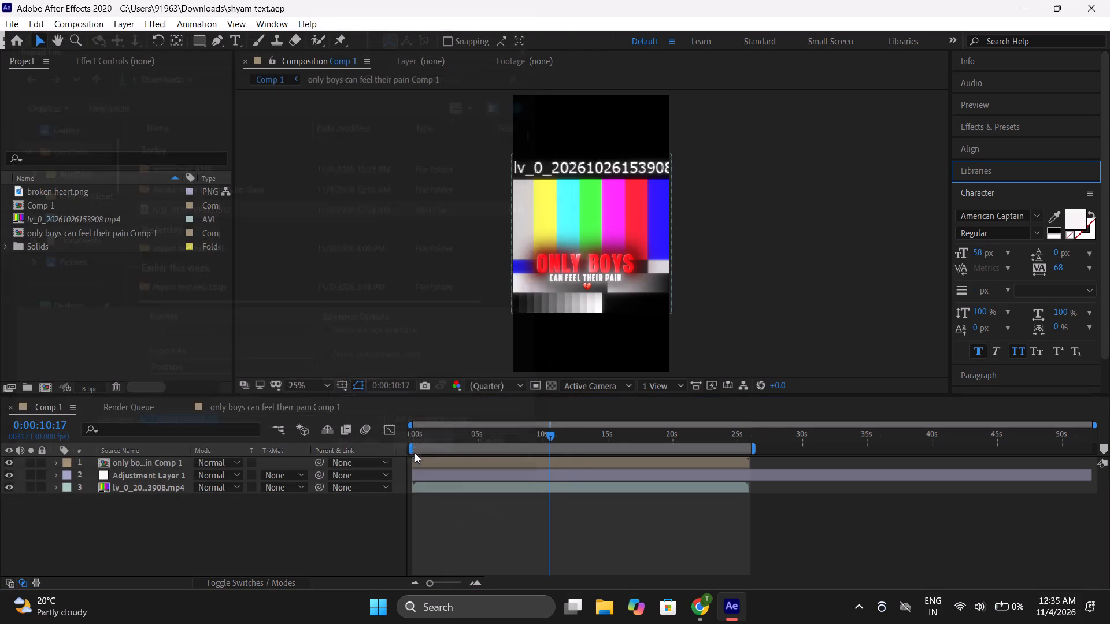
Replace the missing lv_0_20261026153908.mp4 layer in Comp 1 with lv_0_20261104001612.mp4 at the bottom of the layer stack.
left_click_drag(109, 229, 172, 507)
left_click(151, 485)
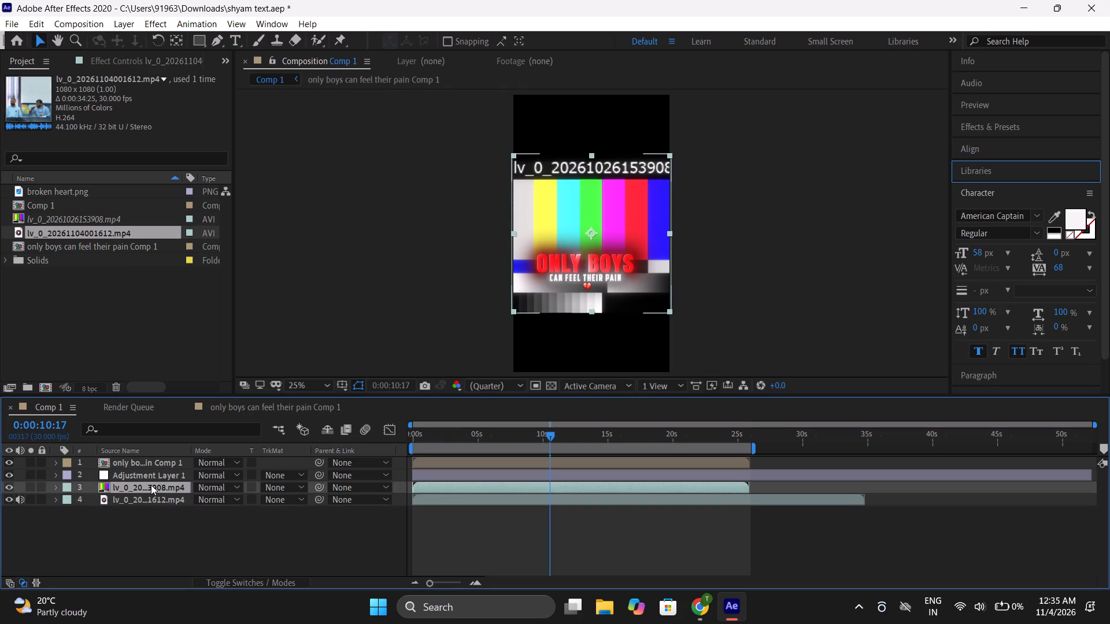
key("Delete")
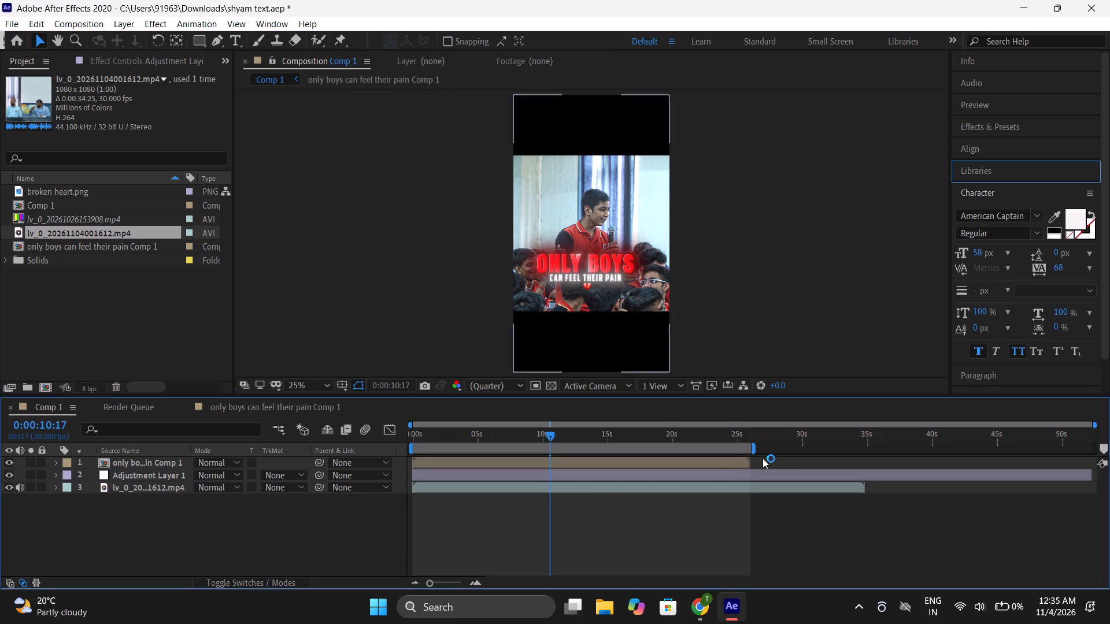
Extend Comp 1's work area to the new clip's end at about 35 s and move the playhead to 0:00:31:20.
left_click_drag(751, 447, 861, 452)
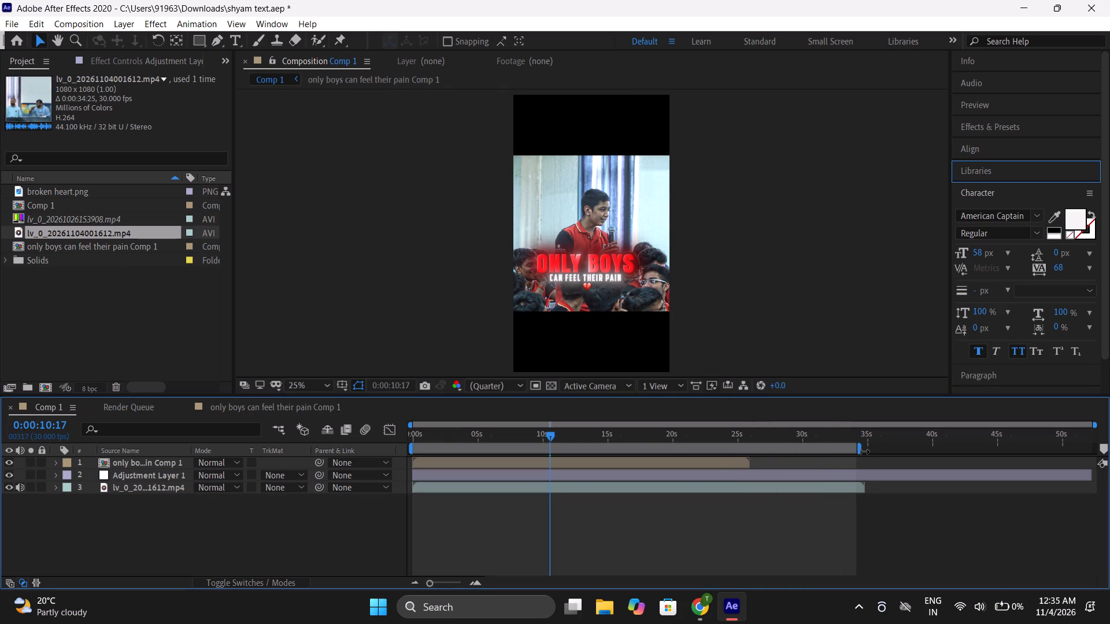
left_click_drag(861, 452, 865, 452)
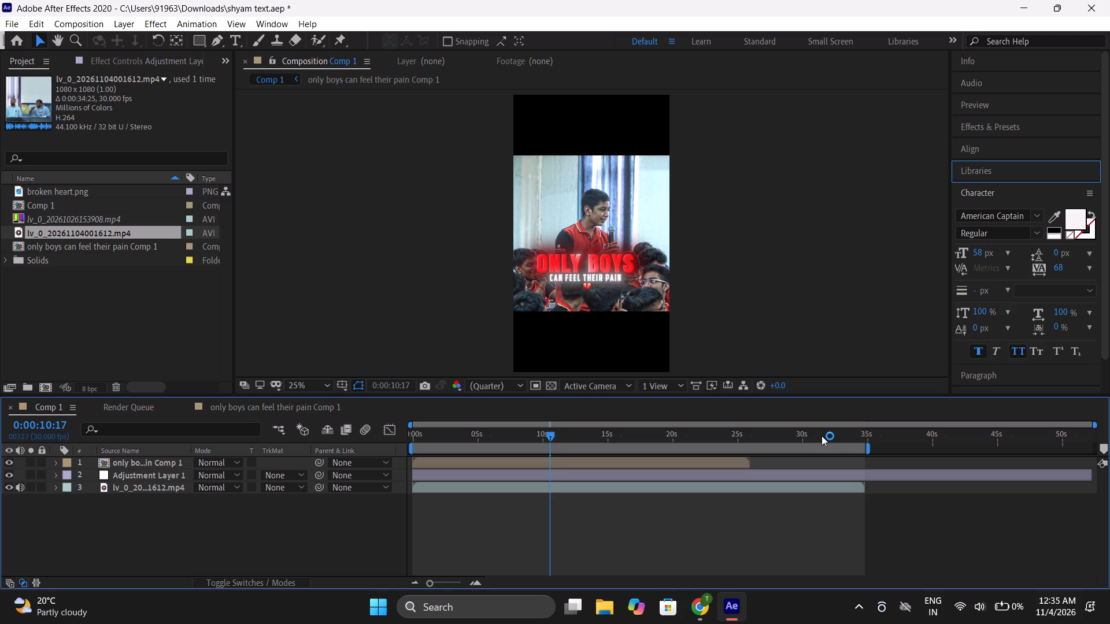
left_click(822, 436)
left_click(822, 436)
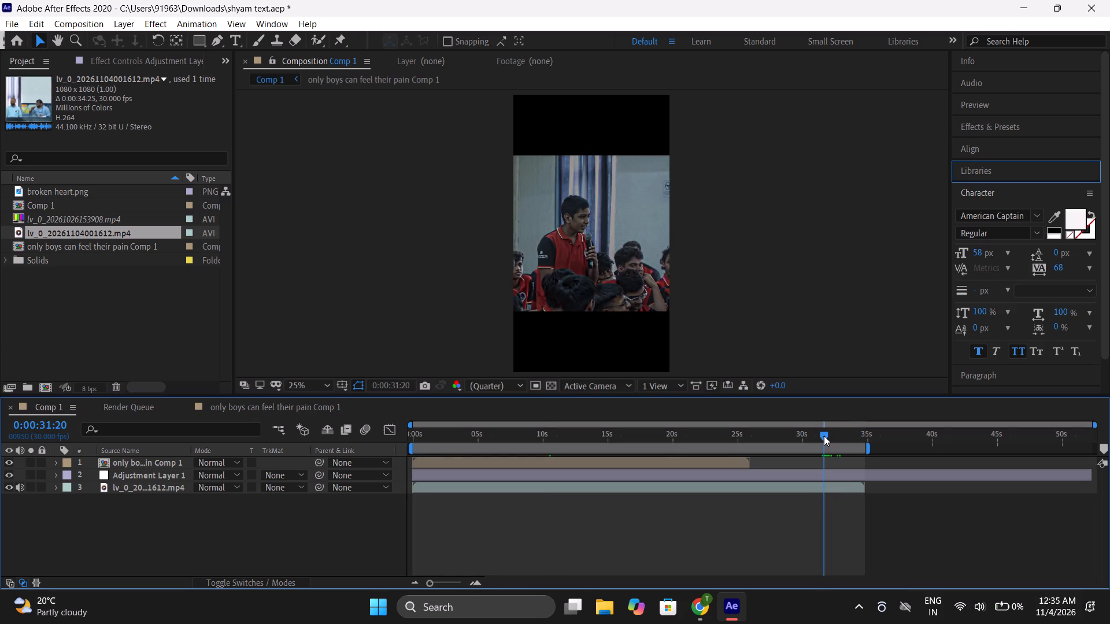
Copy the text layer from "only boys can feel their pain Comp 1" into Comp 1 and extend it to the video clip's end.
double_click(660, 461)
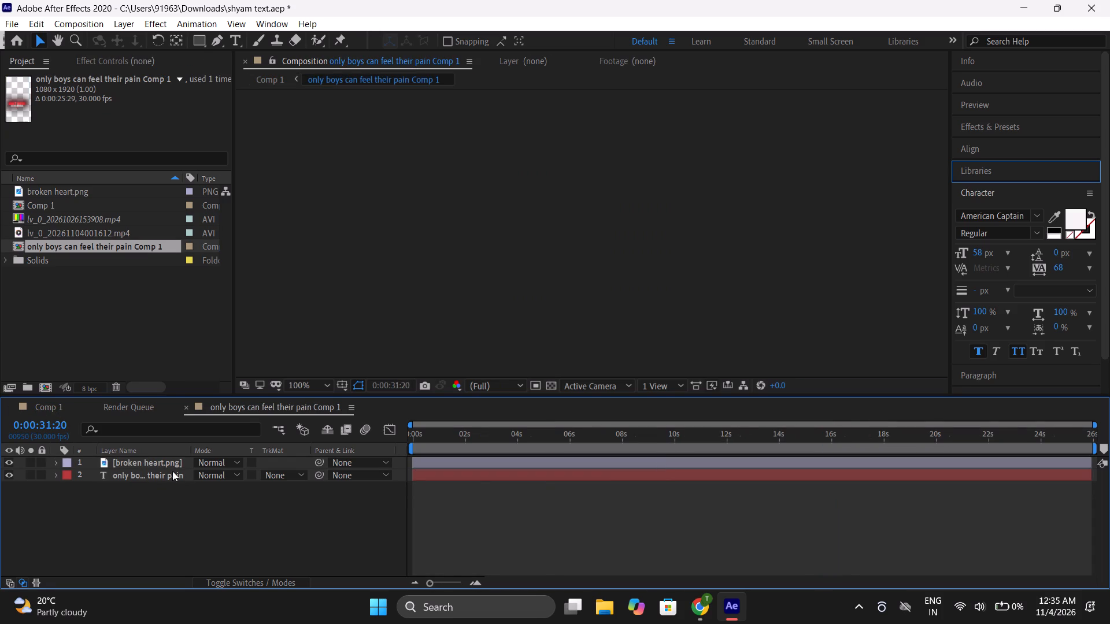
left_click(161, 474)
key("ctrl+c")
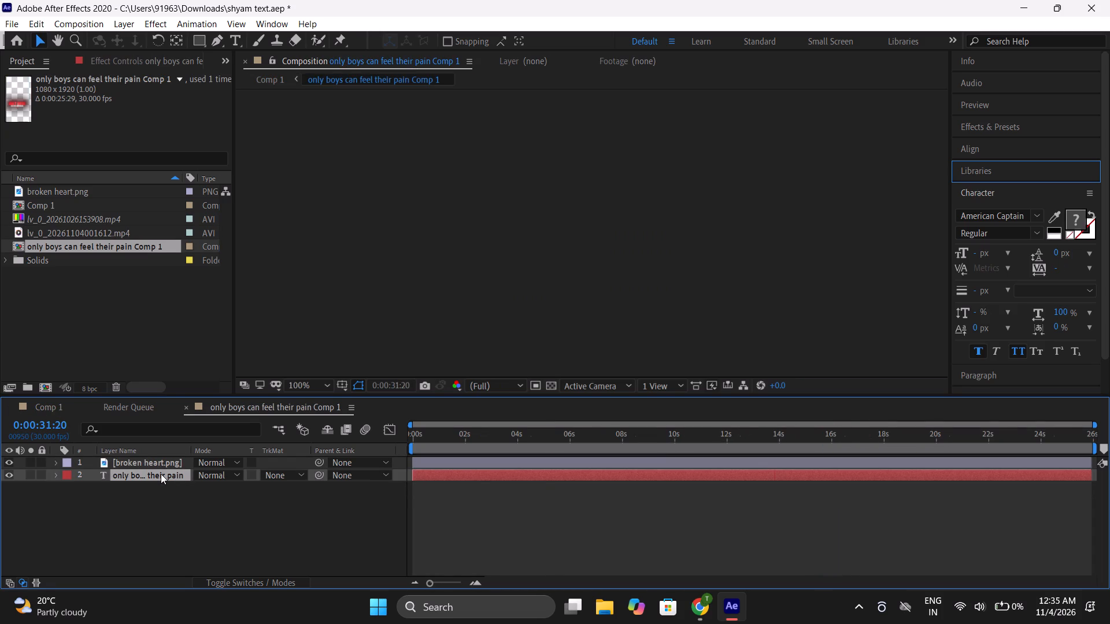
left_click(267, 84)
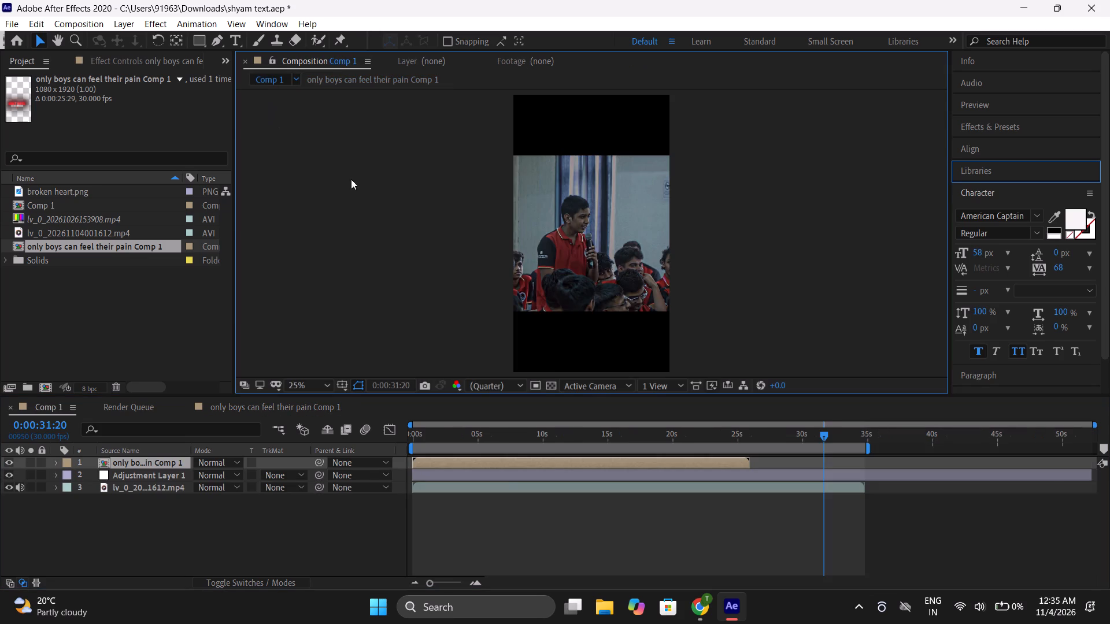
key("ctrl+v")
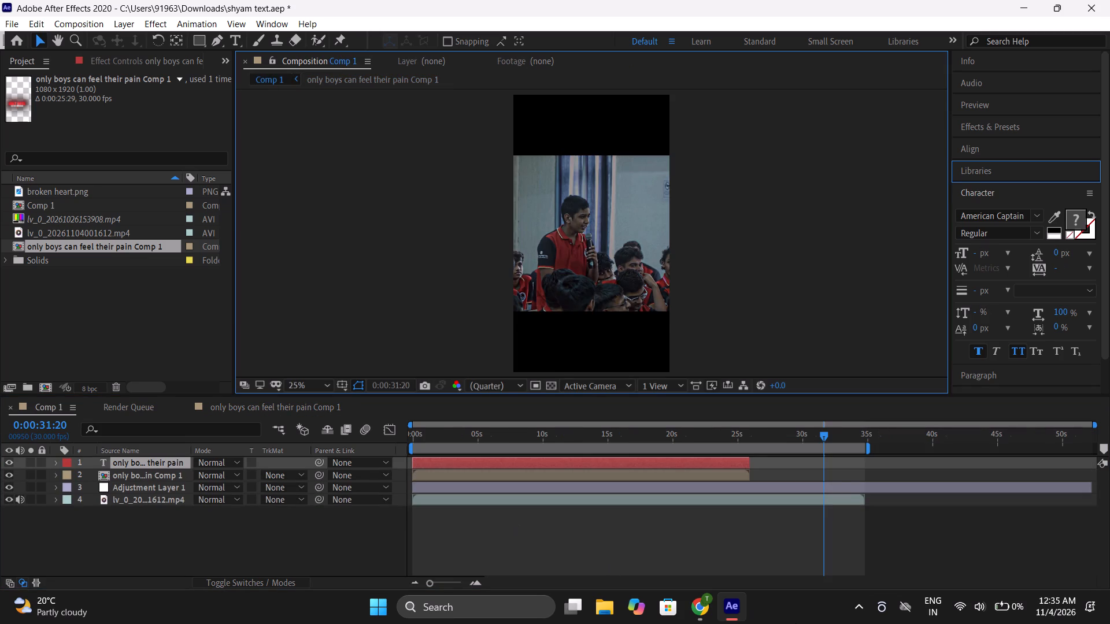
left_click_drag(750, 462, 865, 463)
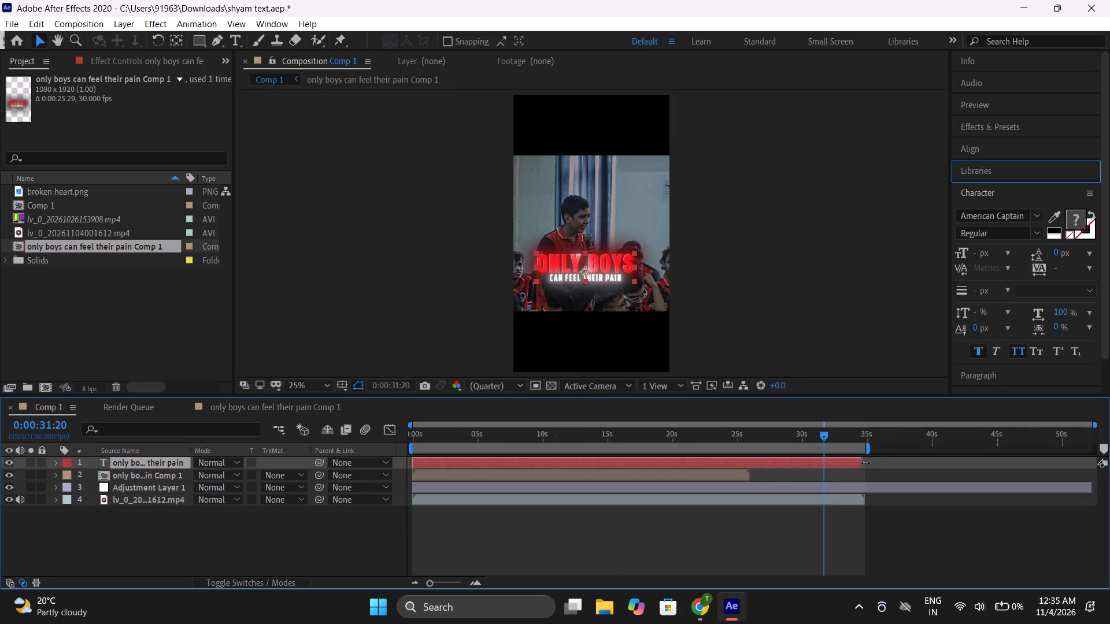
left_click_drag(865, 463, 866, 465)
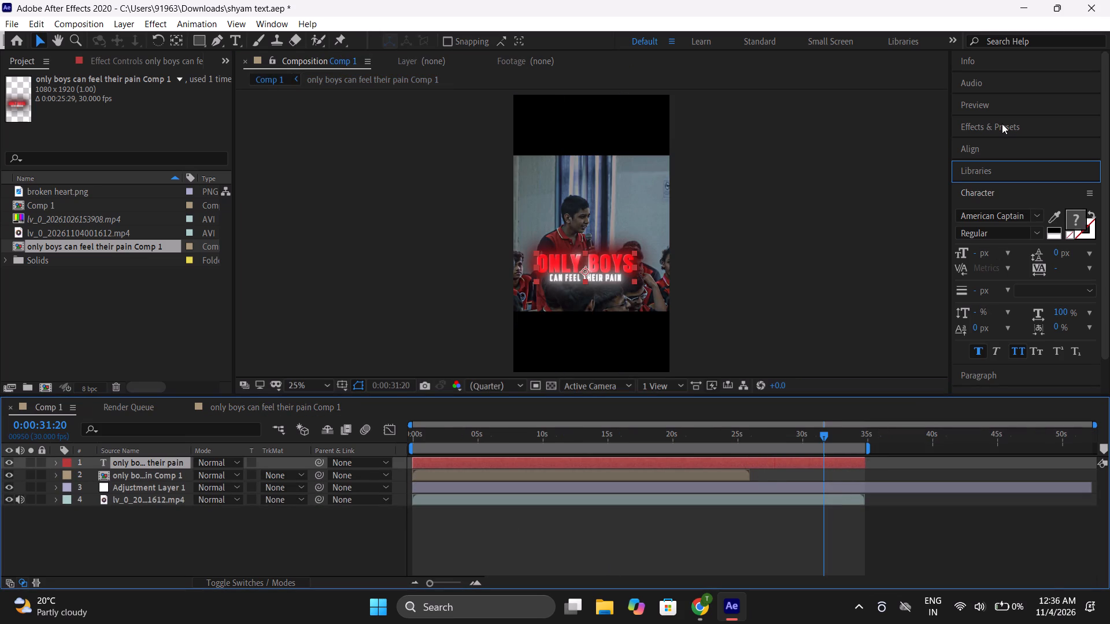
Find the Explosion animation preset by searching "expl" and apply it to the copied text layer at 0:00:31:20.
left_click(1002, 124)
left_click(1012, 146)
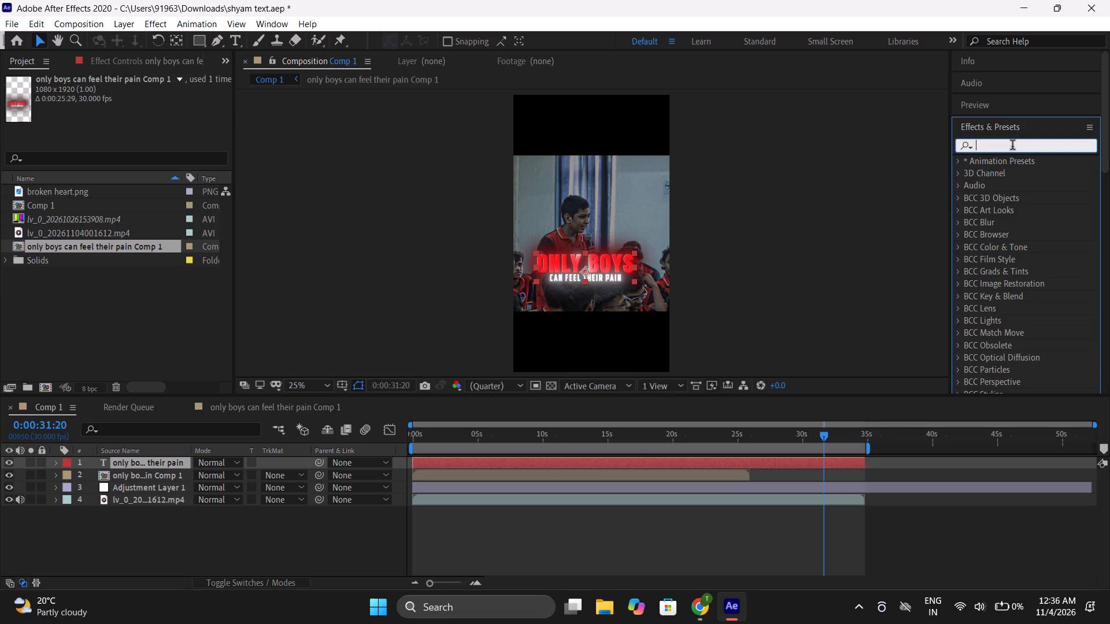
type("expl")
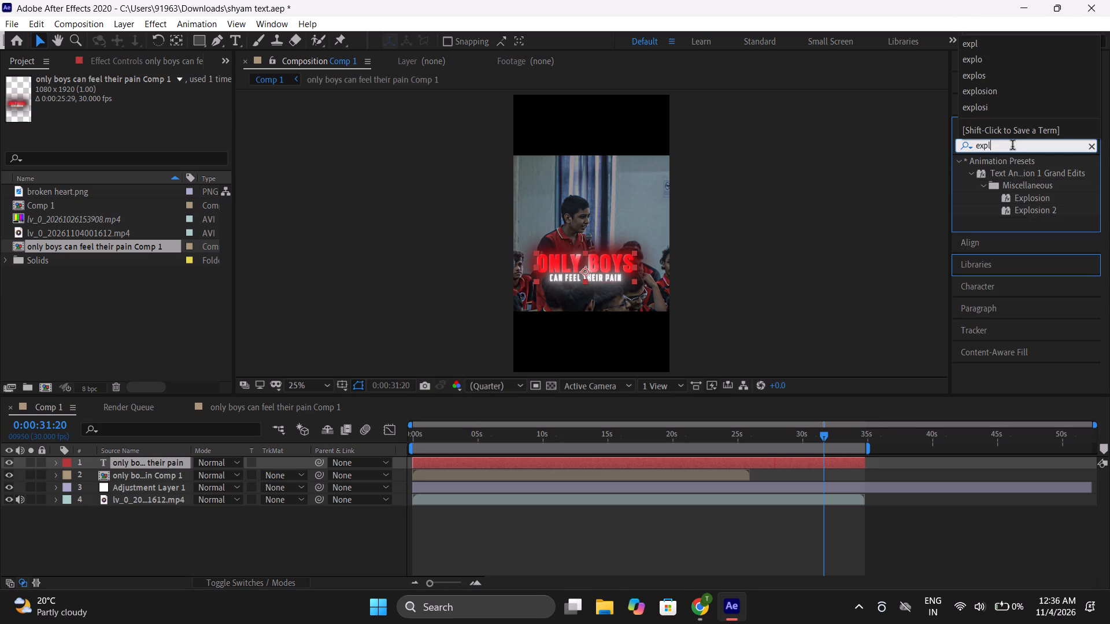
left_click_drag(1023, 195, 845, 456)
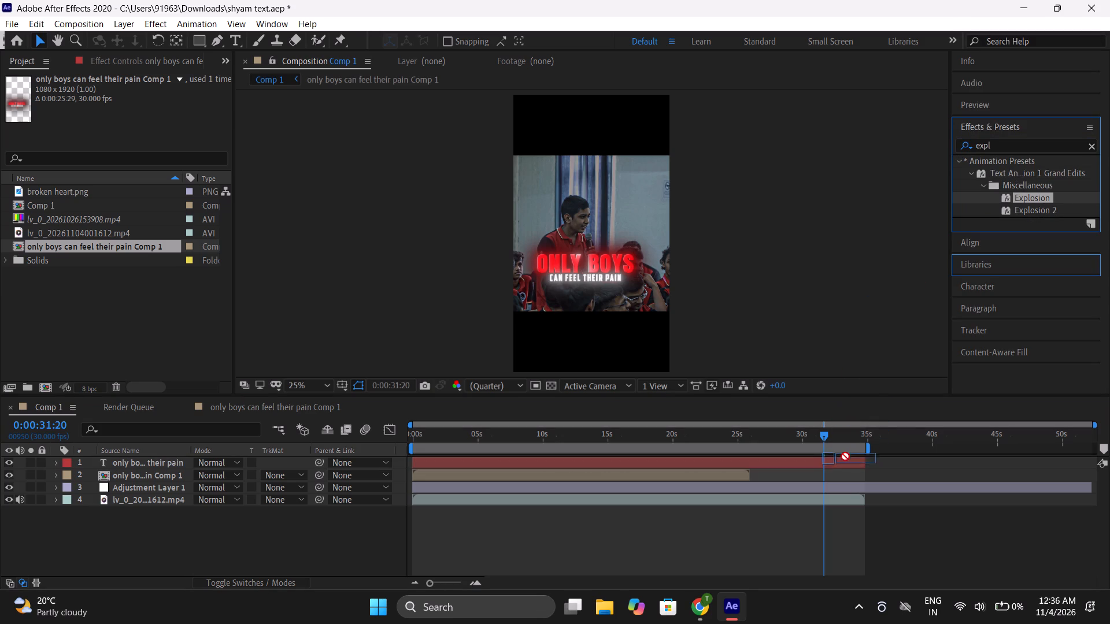
left_click_drag(845, 456, 841, 461)
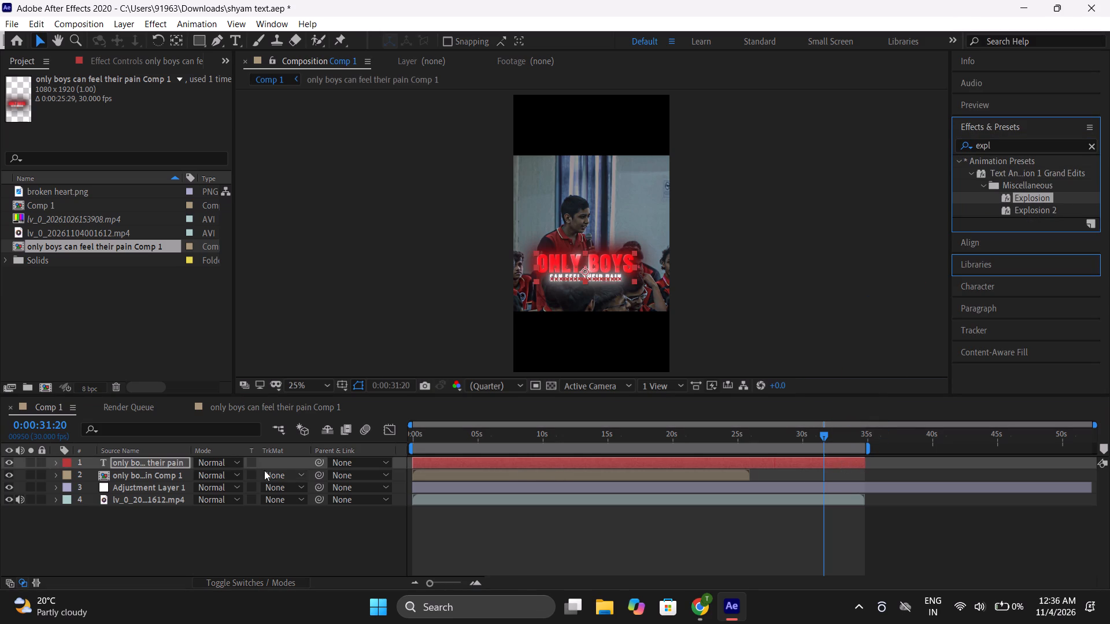
Pre-compose the copied text layer as "only boys can feel their pain Comp 2", adjusting its duration to the layer's time span.
right_click(549, 462)
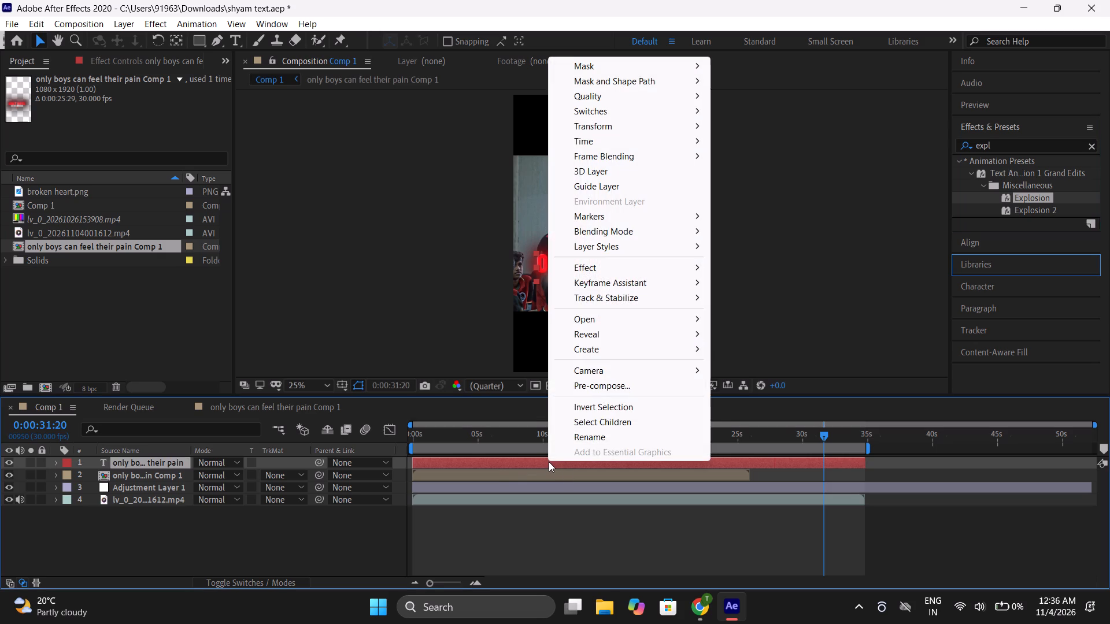
left_click(593, 389)
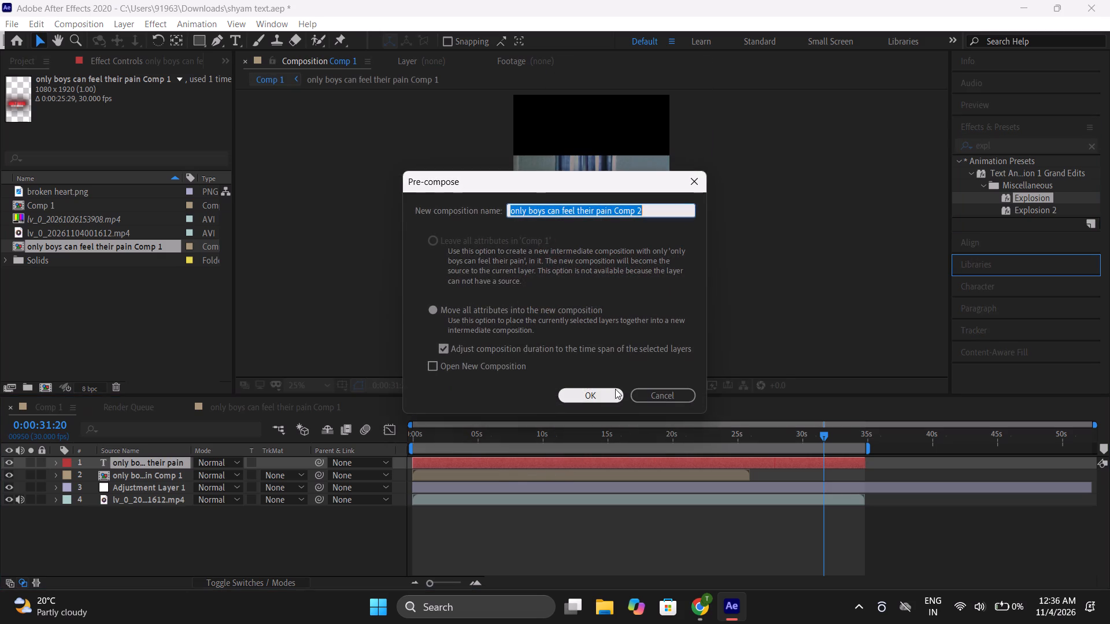
left_click(604, 393)
Copy the broken heart.png layer from "only boys can feel their pain Comp 1" into "only boys can feel their pain Comp 2".
double_click(153, 480)
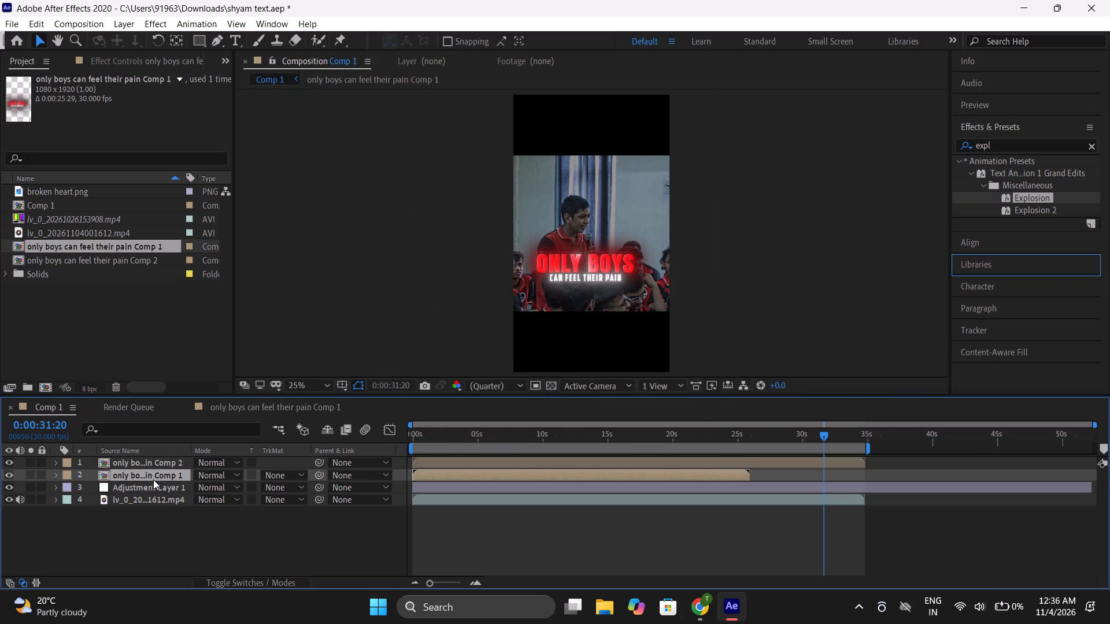
left_click(145, 466)
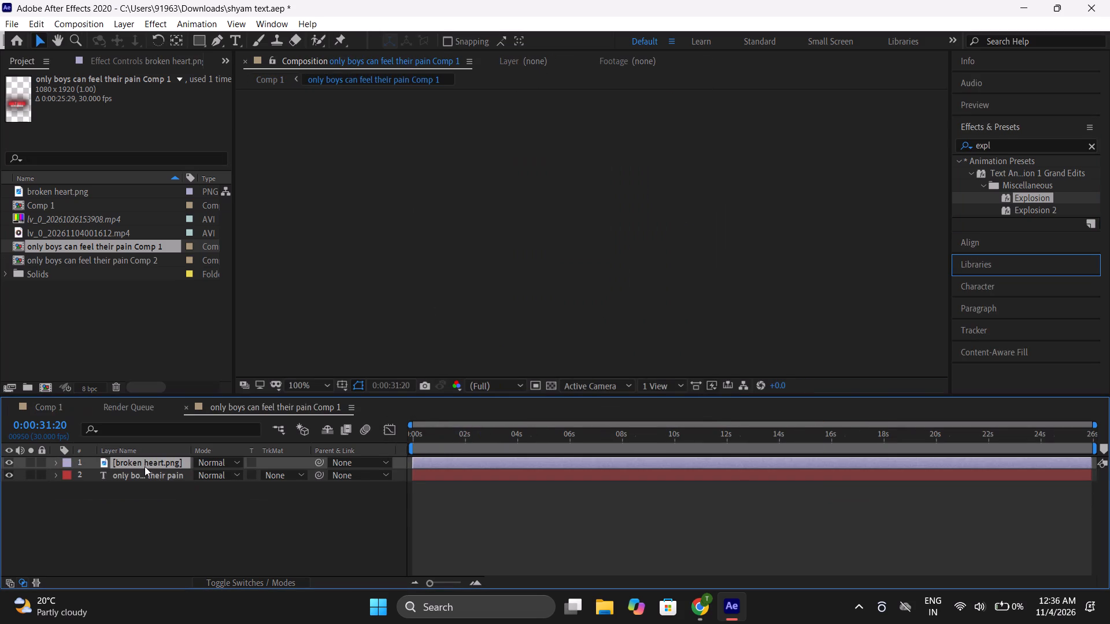
key("ctrl+c")
left_click(273, 79)
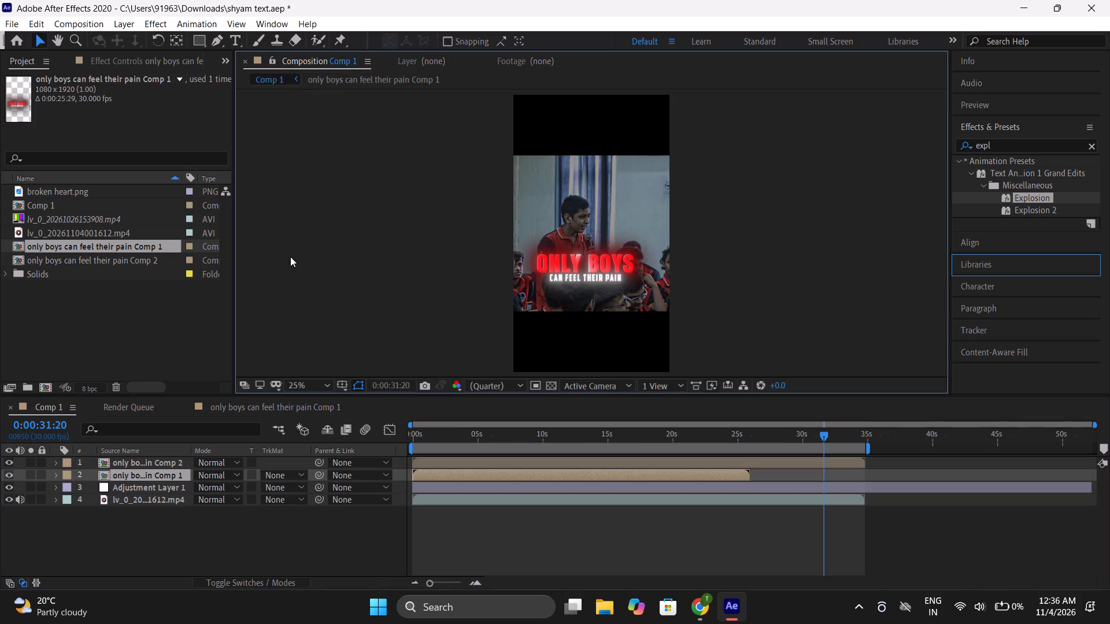
double_click(162, 462)
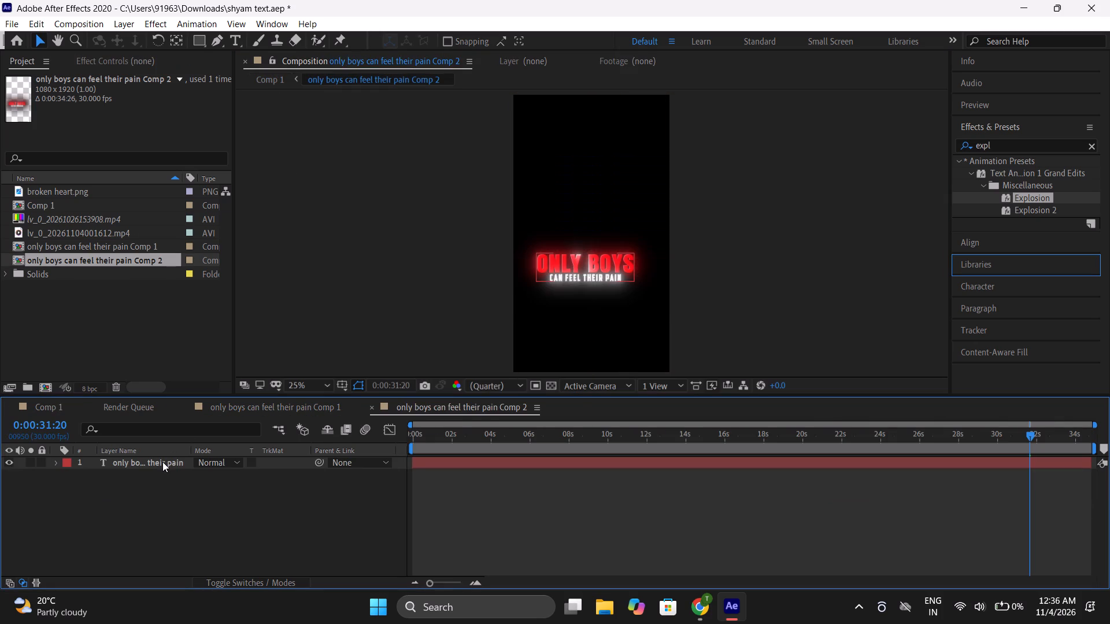
key("ctrl+c")
key("ctrl+v")
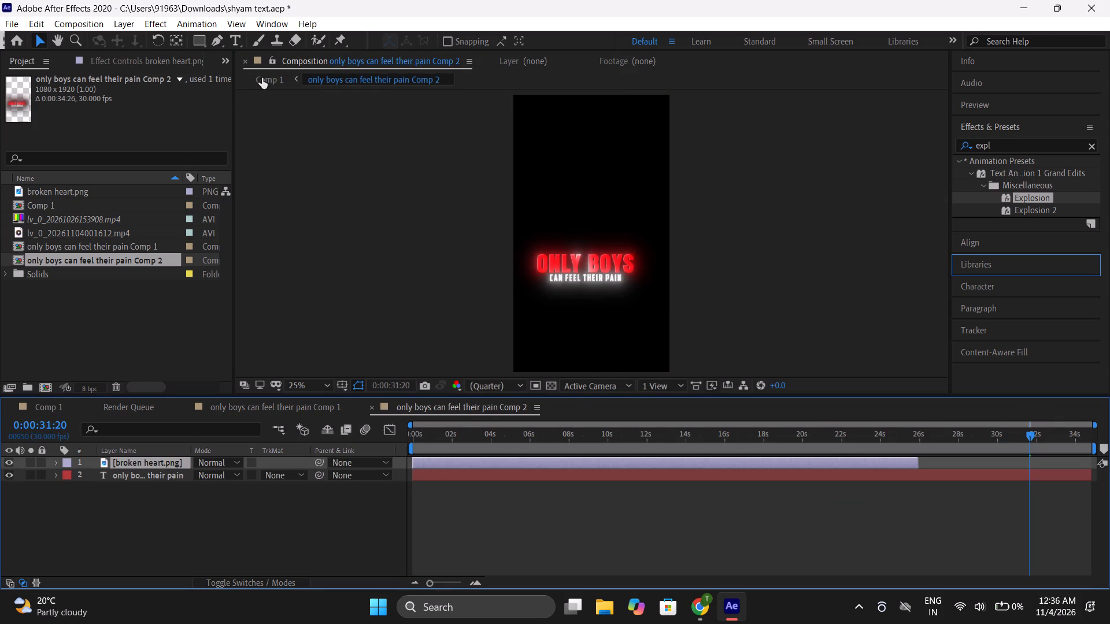
Delete the "only boys can feel their pain Comp 1" layer from Comp 1.
left_click(262, 78)
left_click(131, 476)
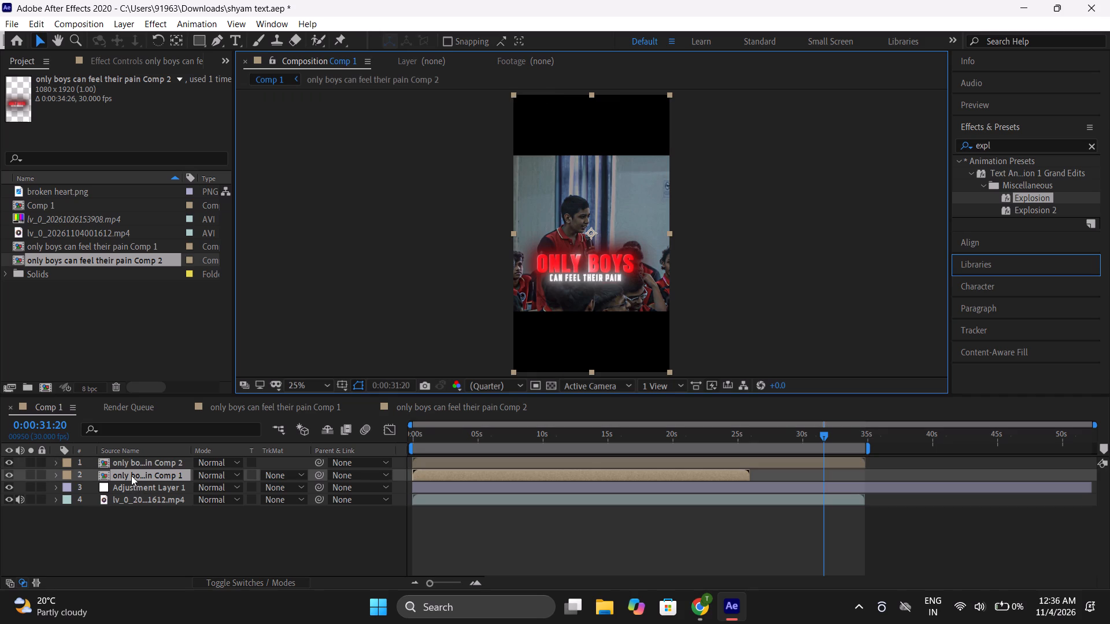
key("Delete")
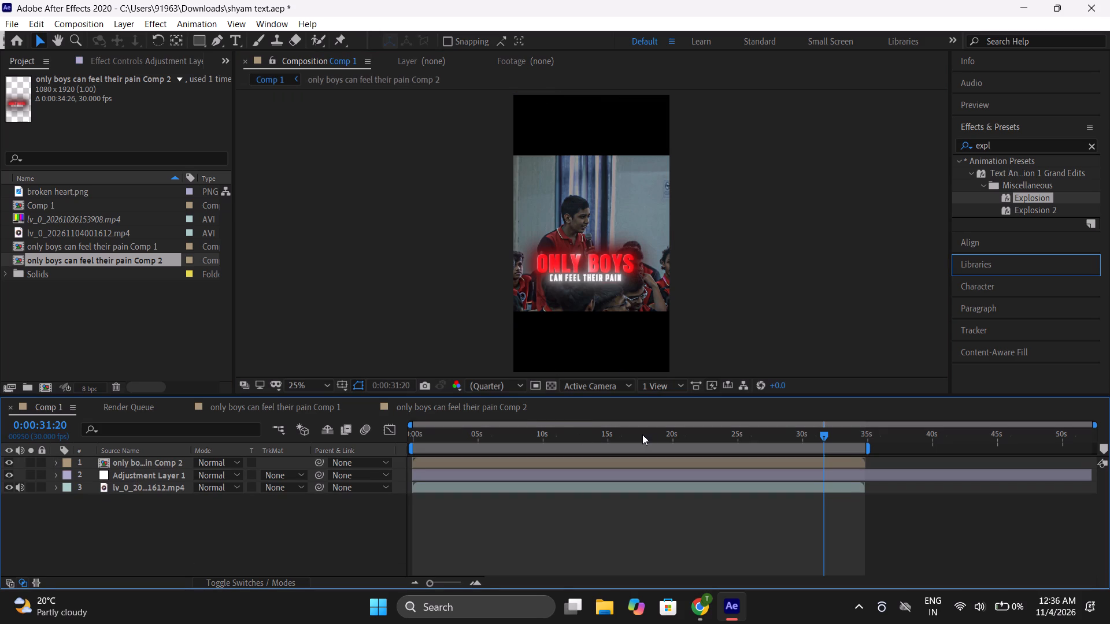
Import skull emoji.png from the emojis folder in Downloads and add it as the top layer of "only boys can feel their pain Comp 2".
double_click(653, 462)
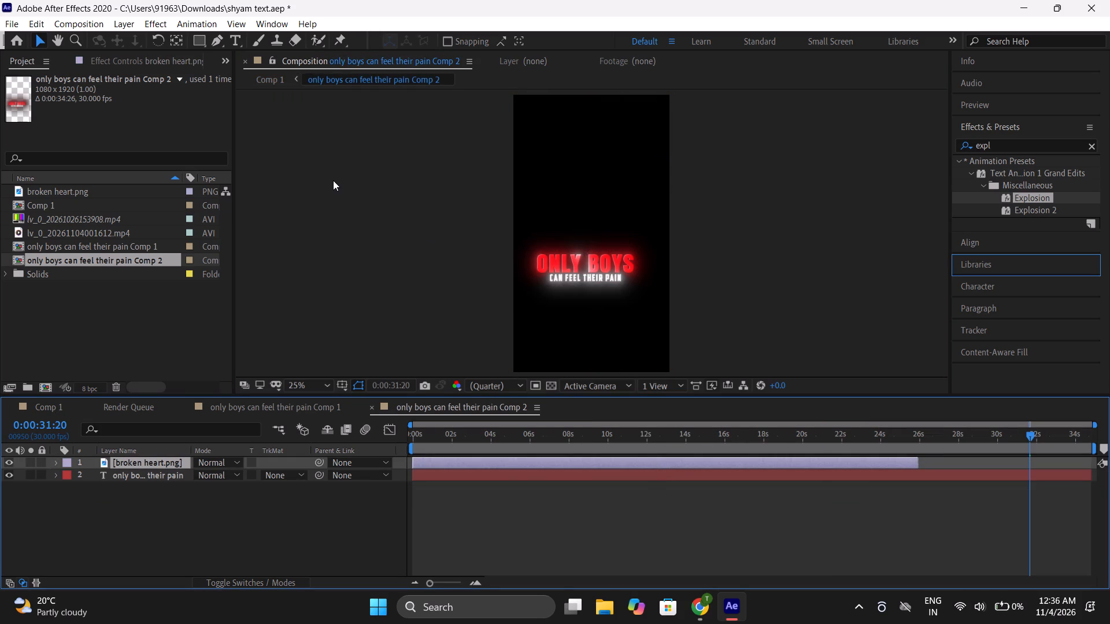
left_click(9, 23)
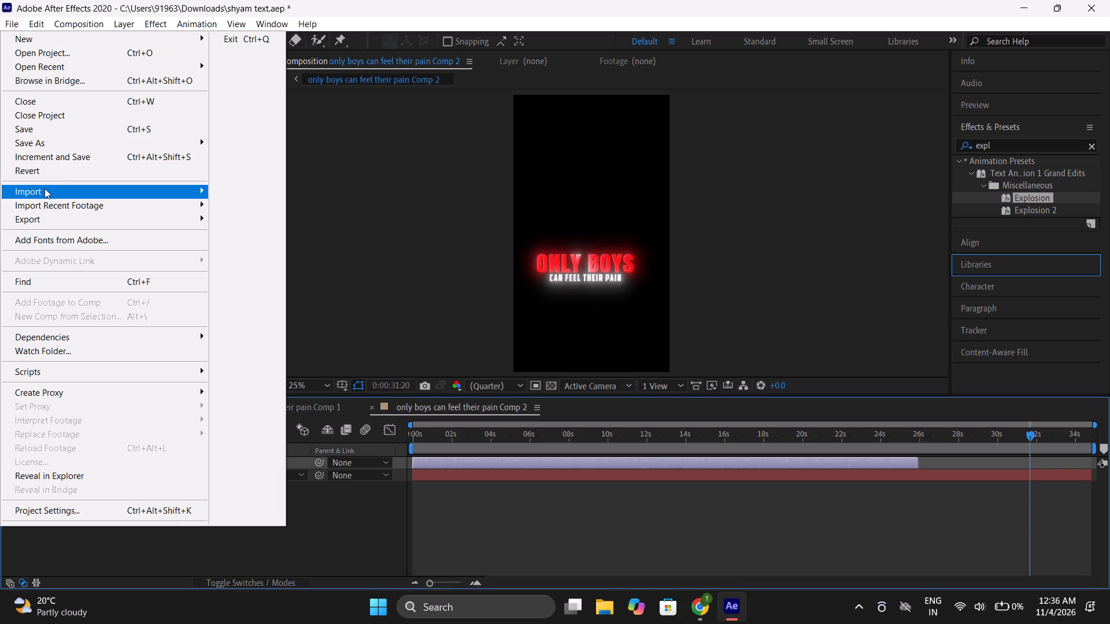
left_click(228, 191)
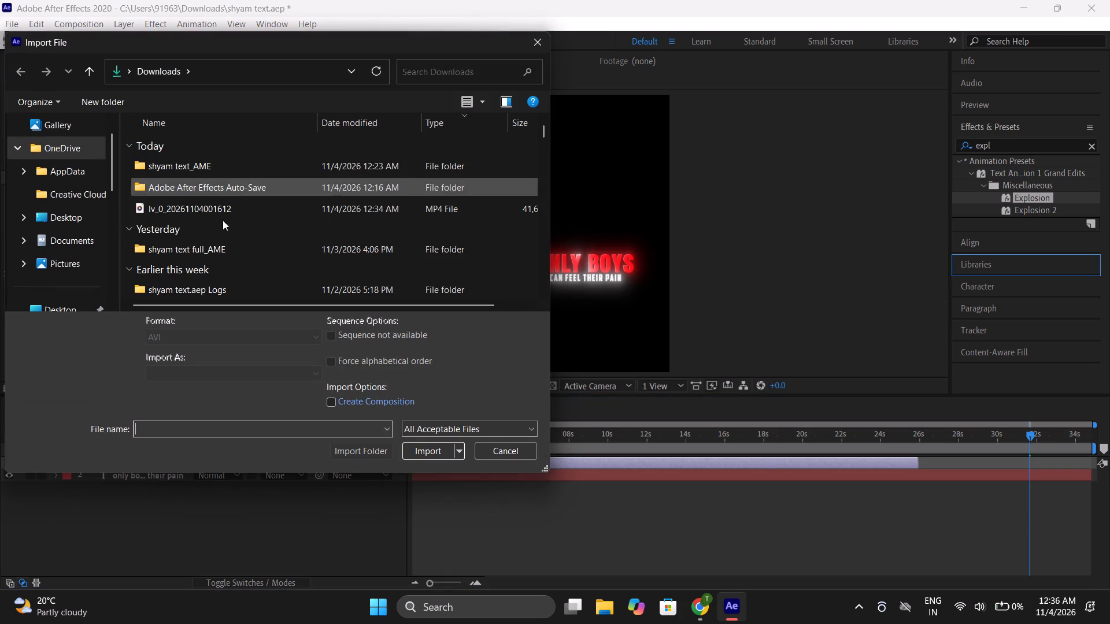
scroll(216, 248, "down", 2)
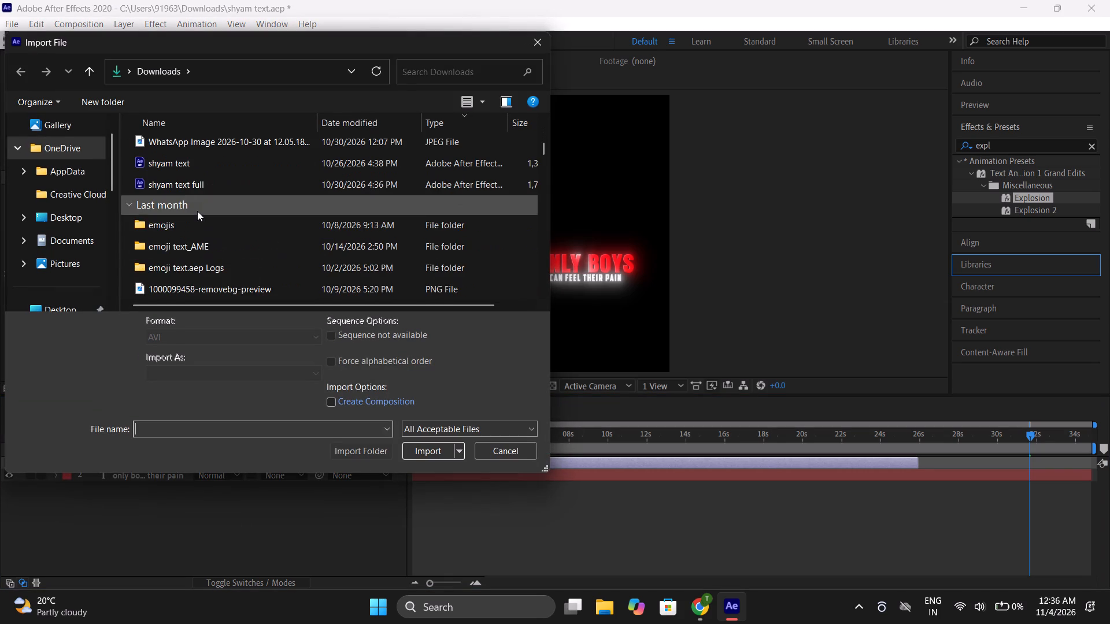
double_click(185, 232)
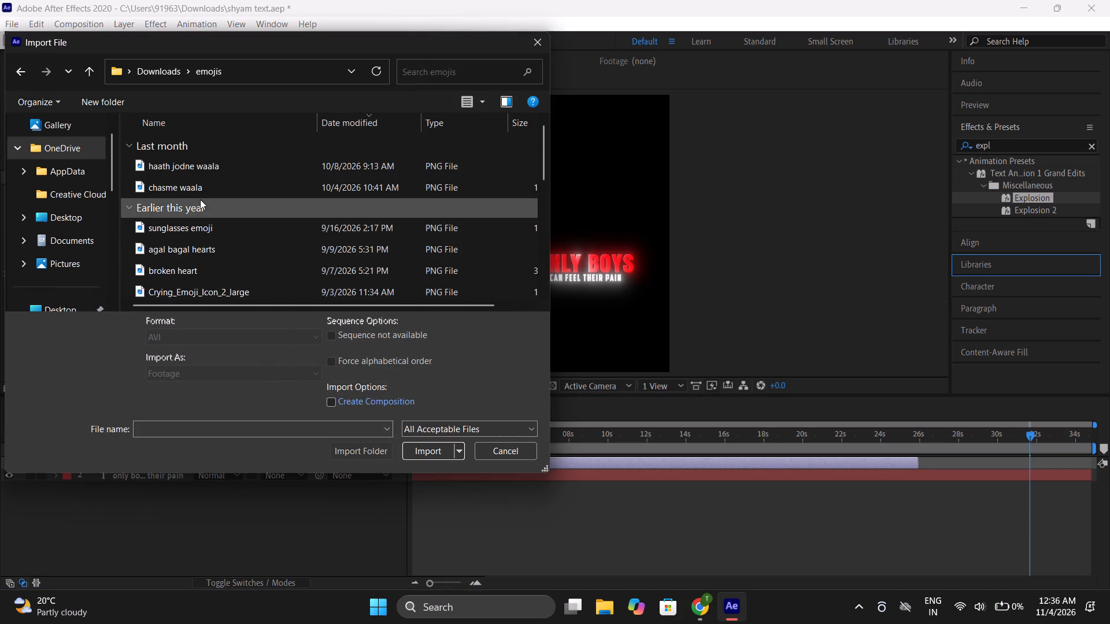
scroll(200, 200, "down", 3)
left_click(184, 254)
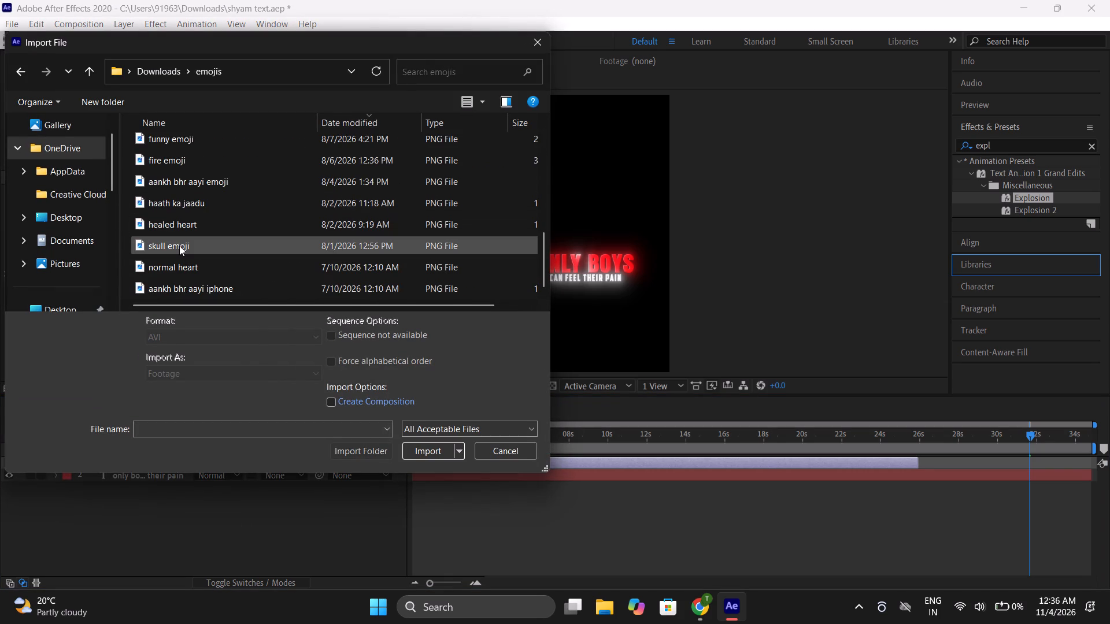
left_click(179, 246)
left_click(423, 440)
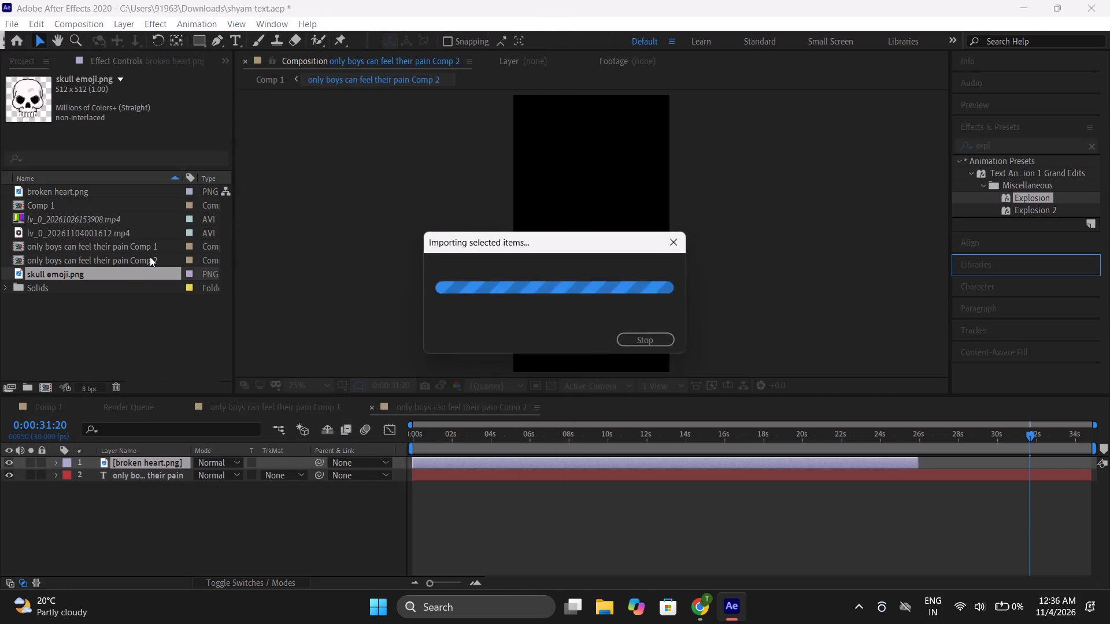
left_click_drag(117, 272, 162, 459)
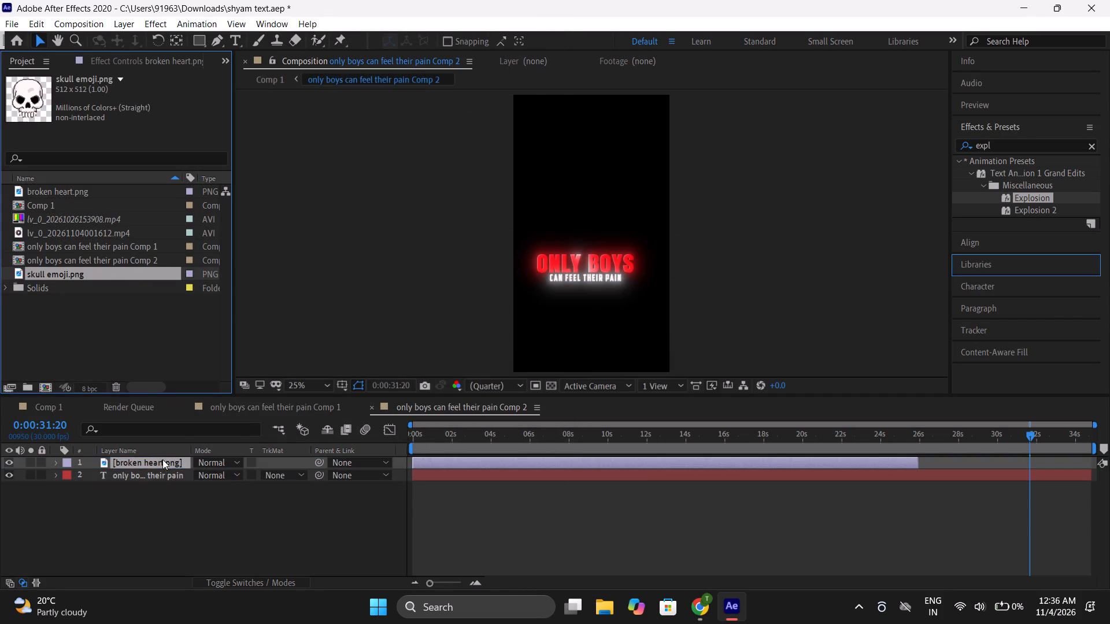
Copy the effects of the broken heart.png layer onto the skull emoji.png layer.
left_click(57, 474)
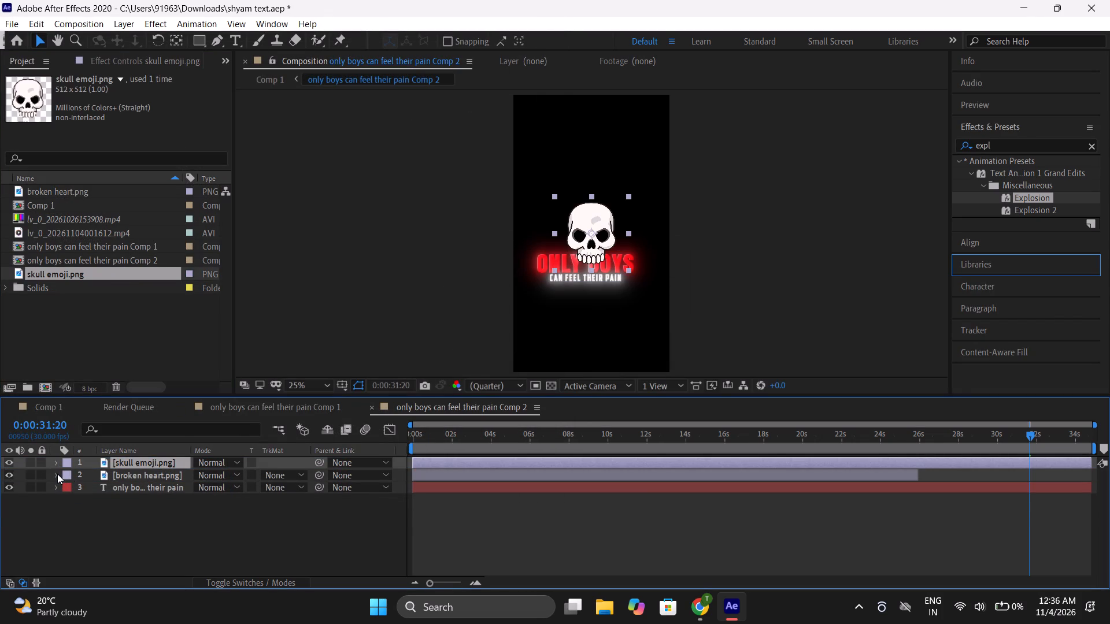
left_click(109, 486)
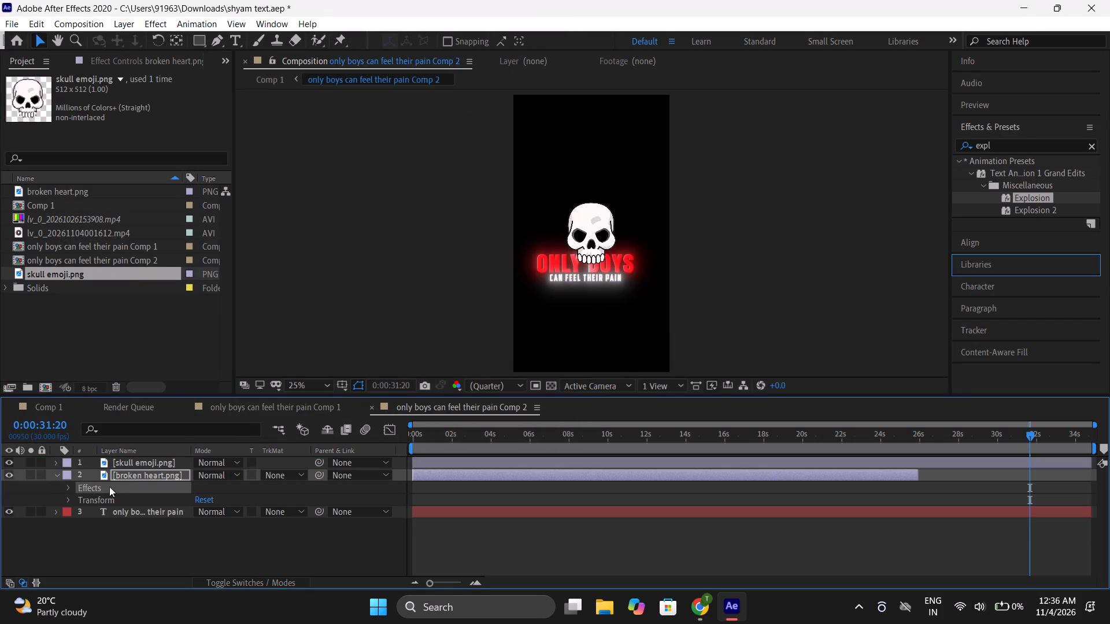
key("ctrl+c")
left_click(142, 462)
key("ctrl+v")
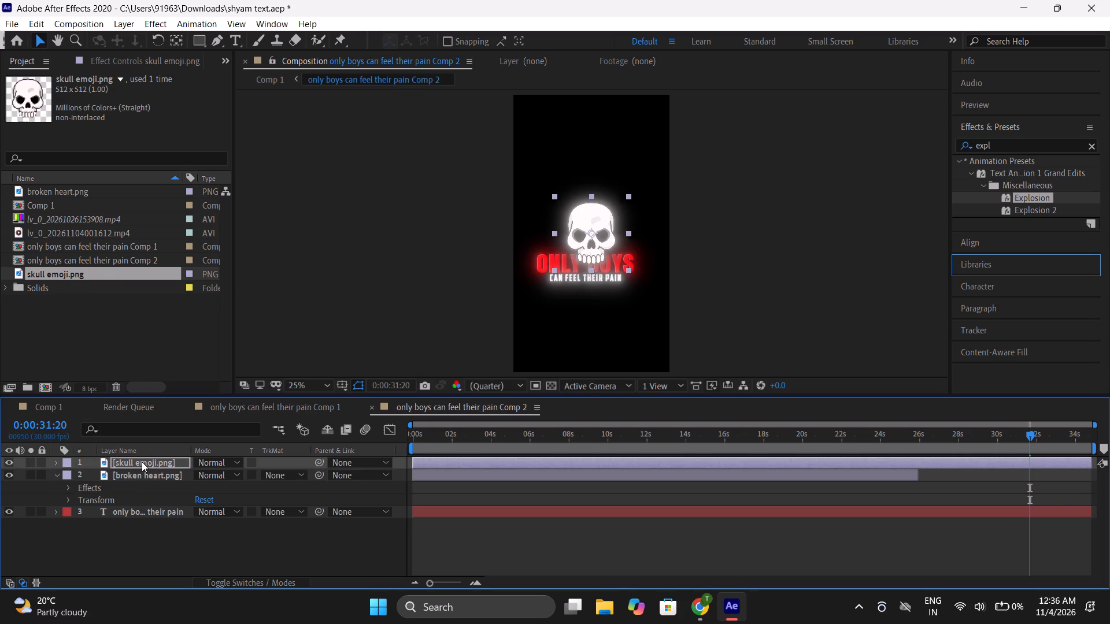
Delete the broken heart.png layer from "only boys can feel their pain Comp 2".
left_click(148, 472)
key("Delete")
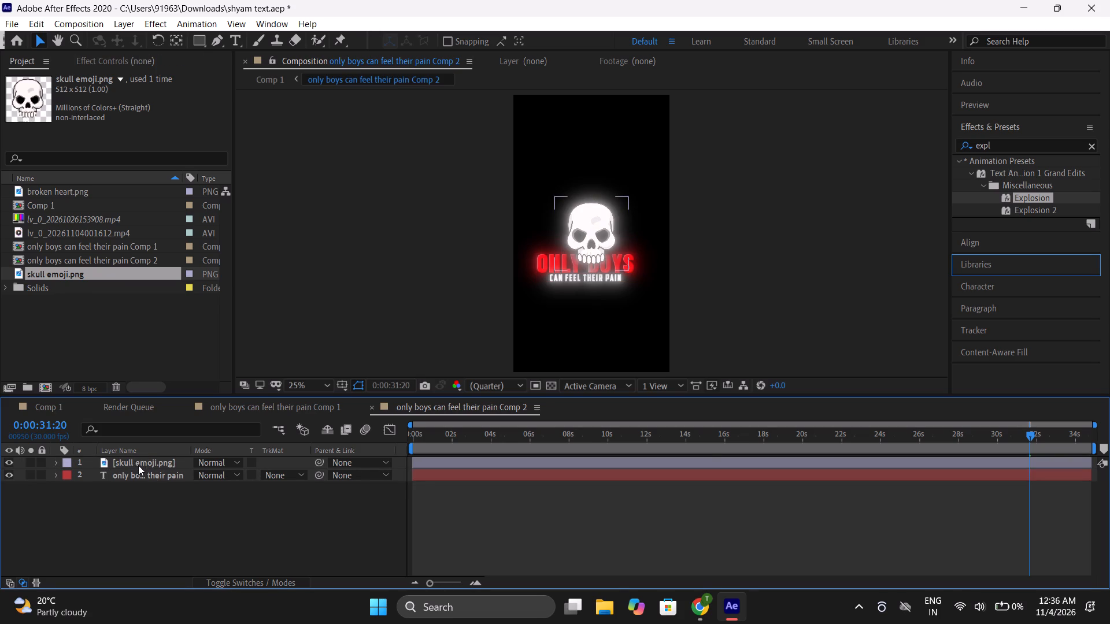
Replace the text layer's wording with "crazy solution dediya" and reduce its font size to 77 px.
double_click(146, 474)
key("BackSpace")
type("crazy solut")
type("ion dediya")
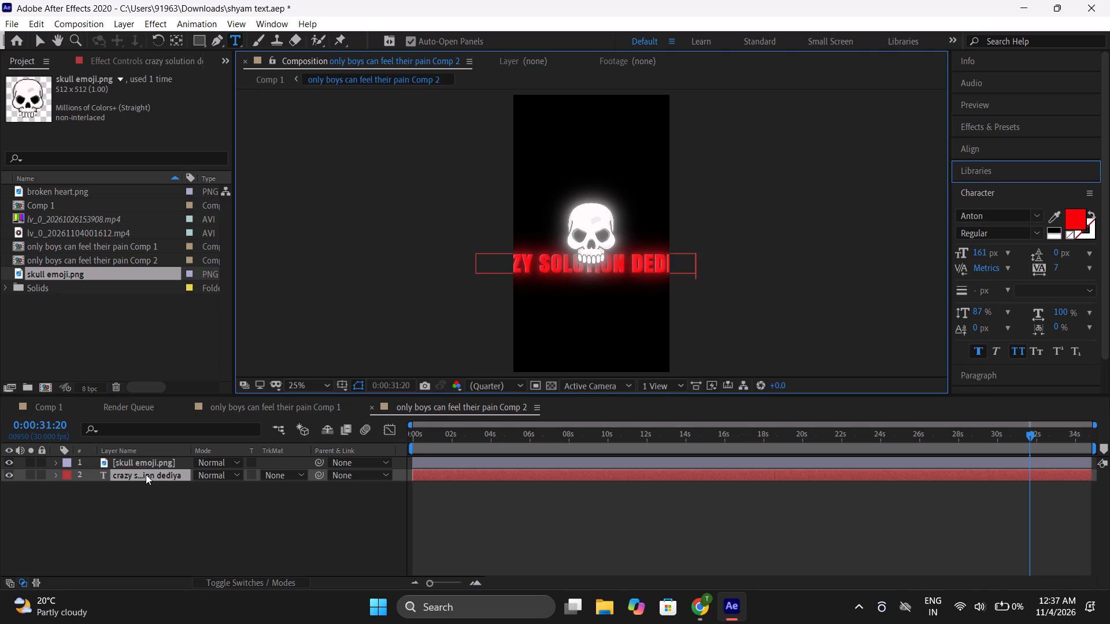
key("ctrl+a")
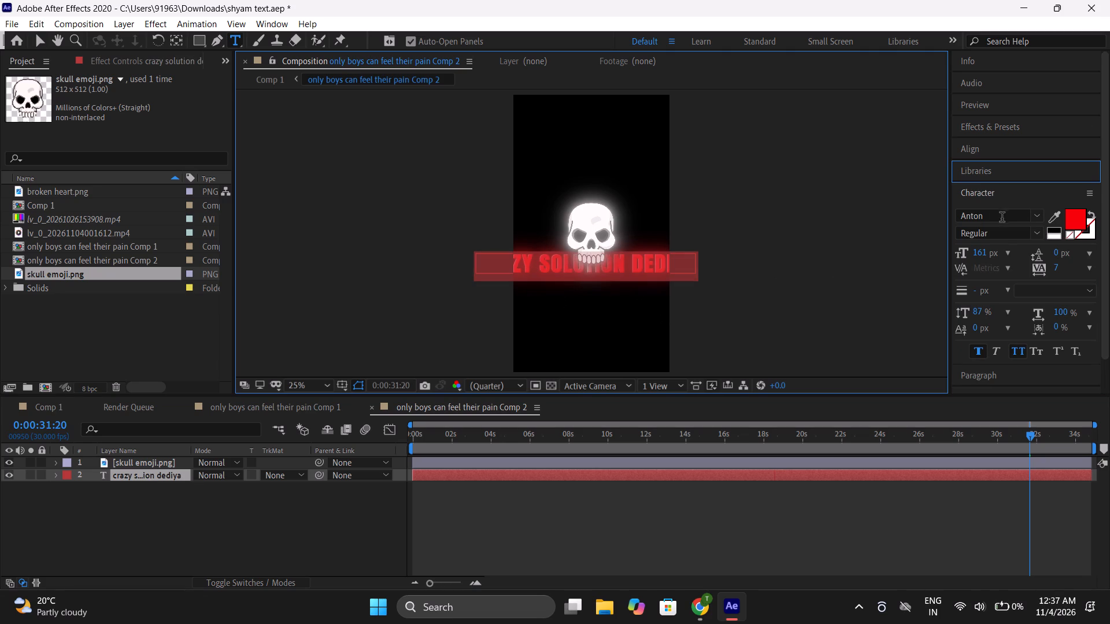
left_click_drag(984, 253, 930, 262)
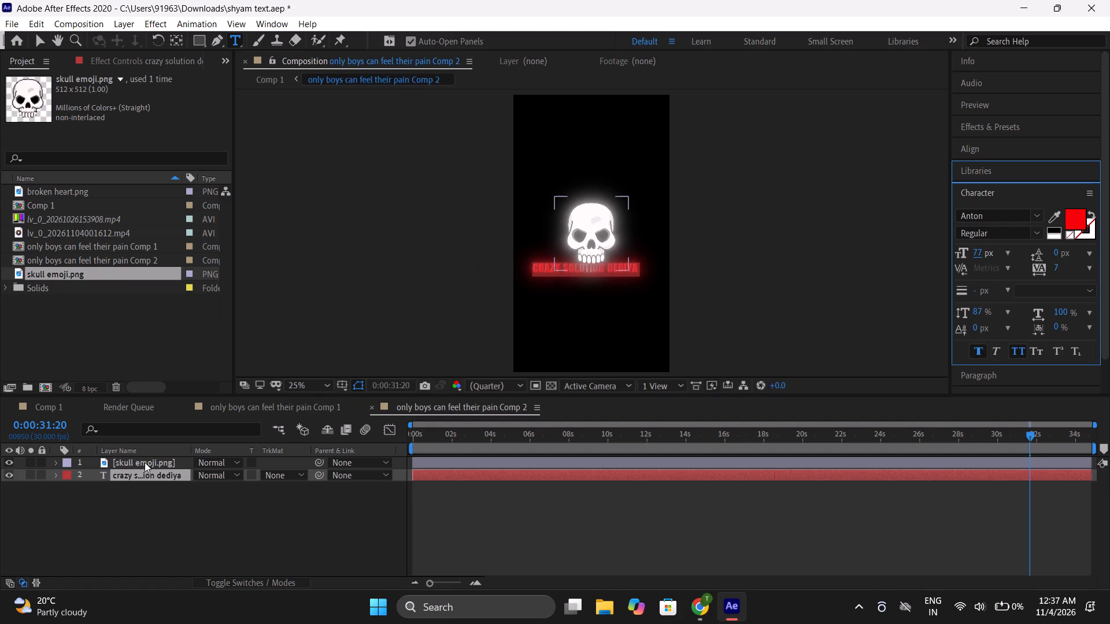
Scale the skull emoji.png layer to 14% and position it at 524, 1275, just below the text.
left_click(51, 466)
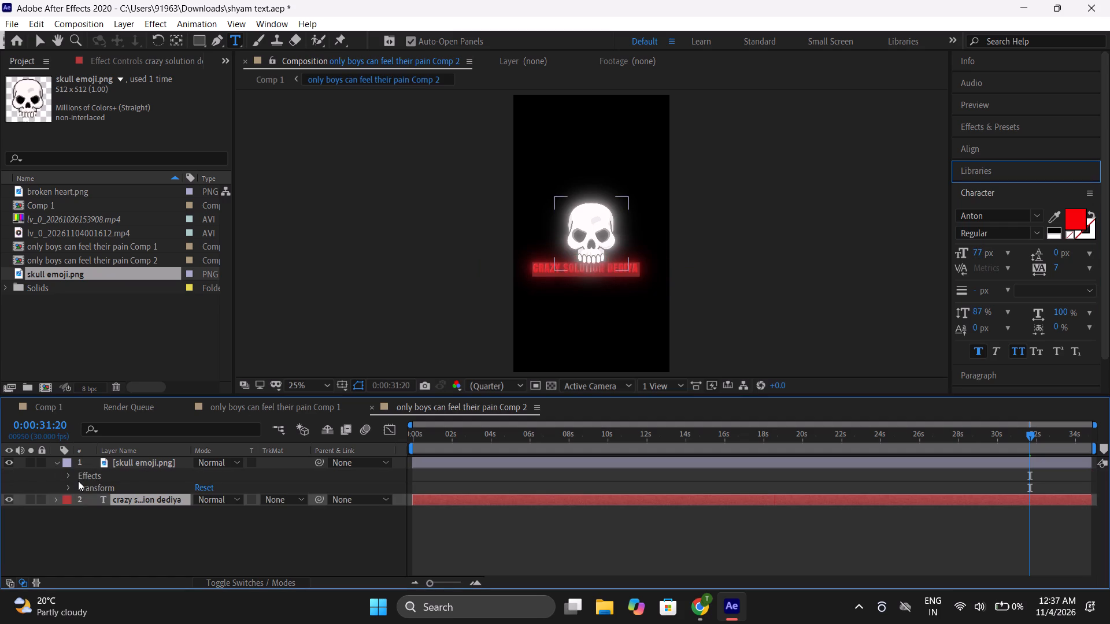
left_click(67, 482)
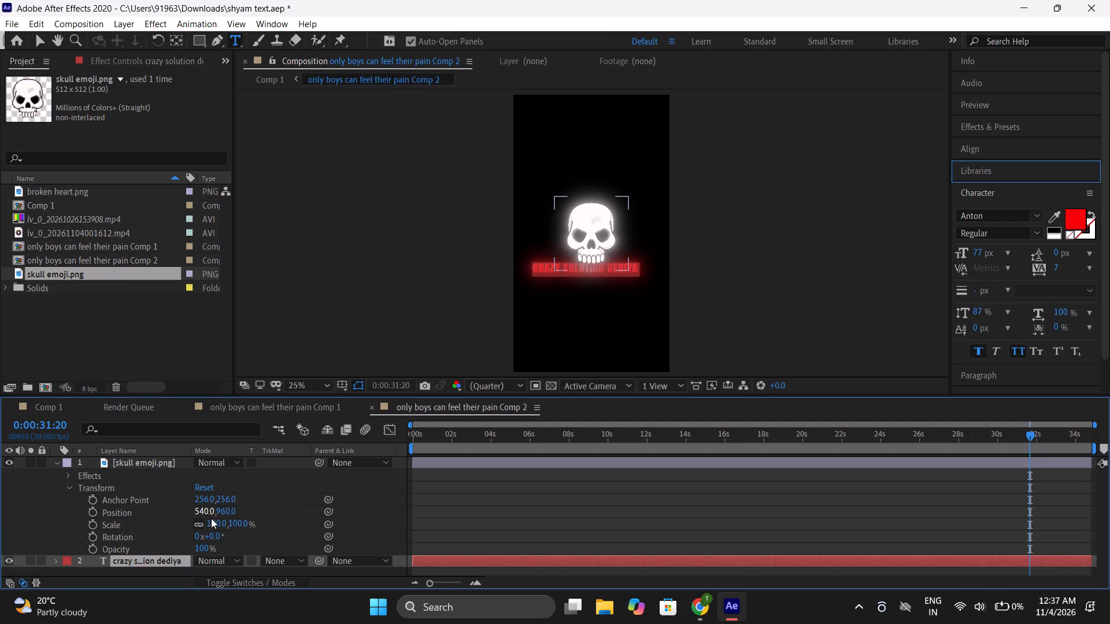
left_click_drag(213, 520, 165, 529)
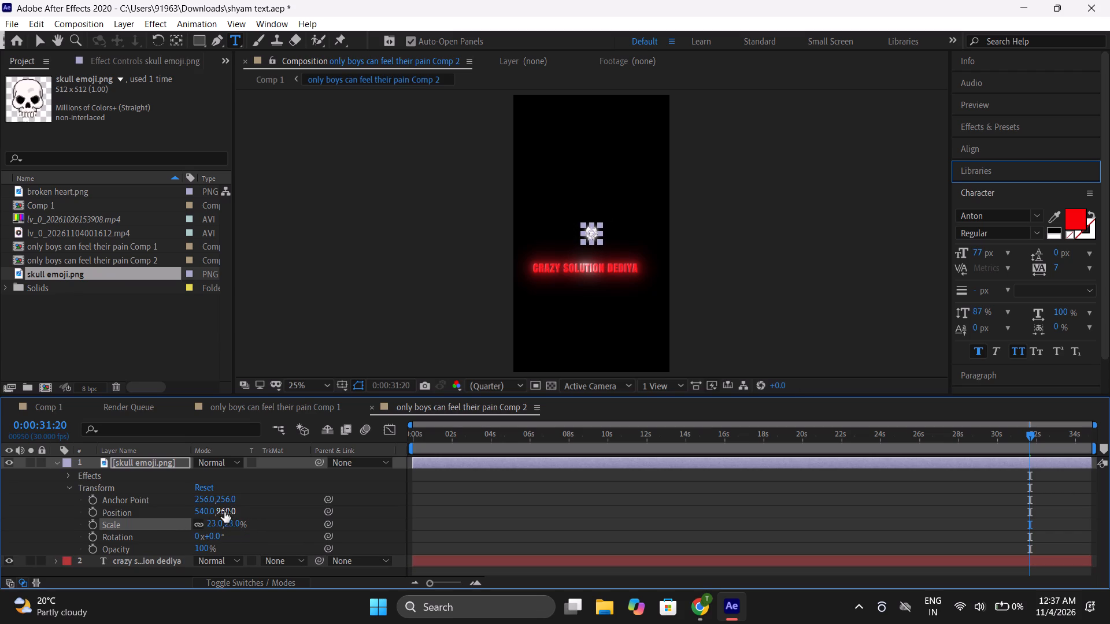
left_click_drag(224, 512, 453, 519)
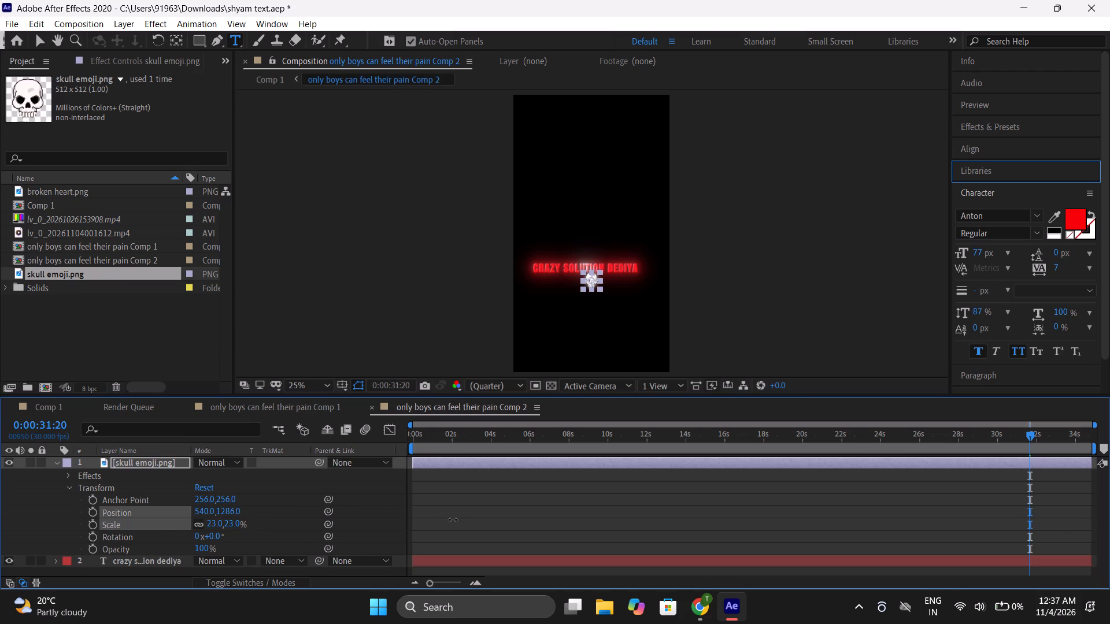
left_click_drag(453, 519, 460, 520)
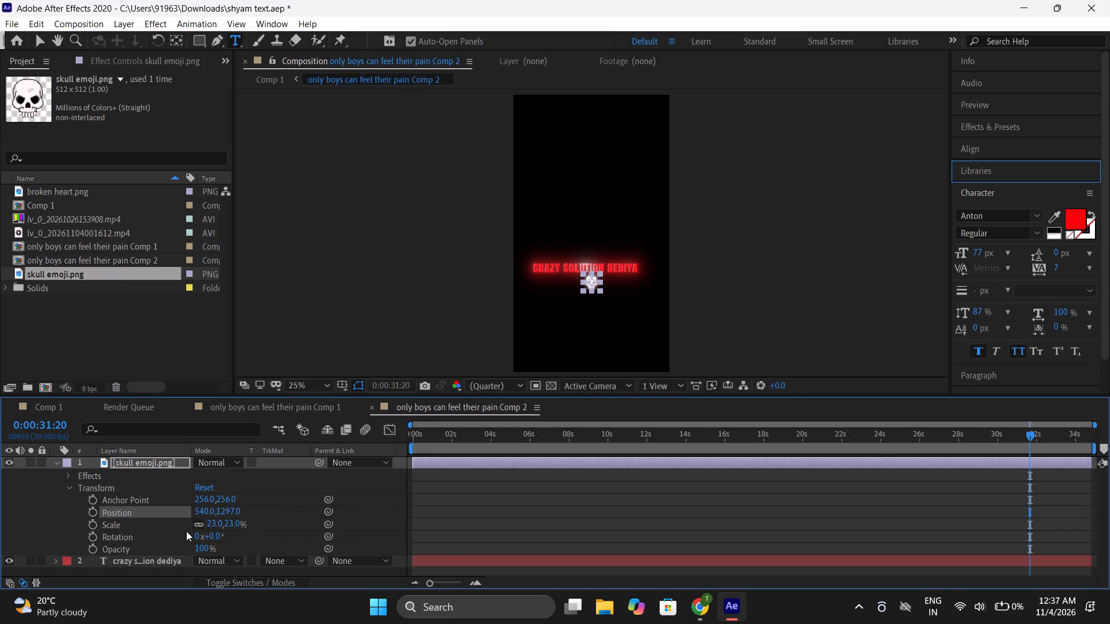
left_click_drag(216, 526, 209, 526)
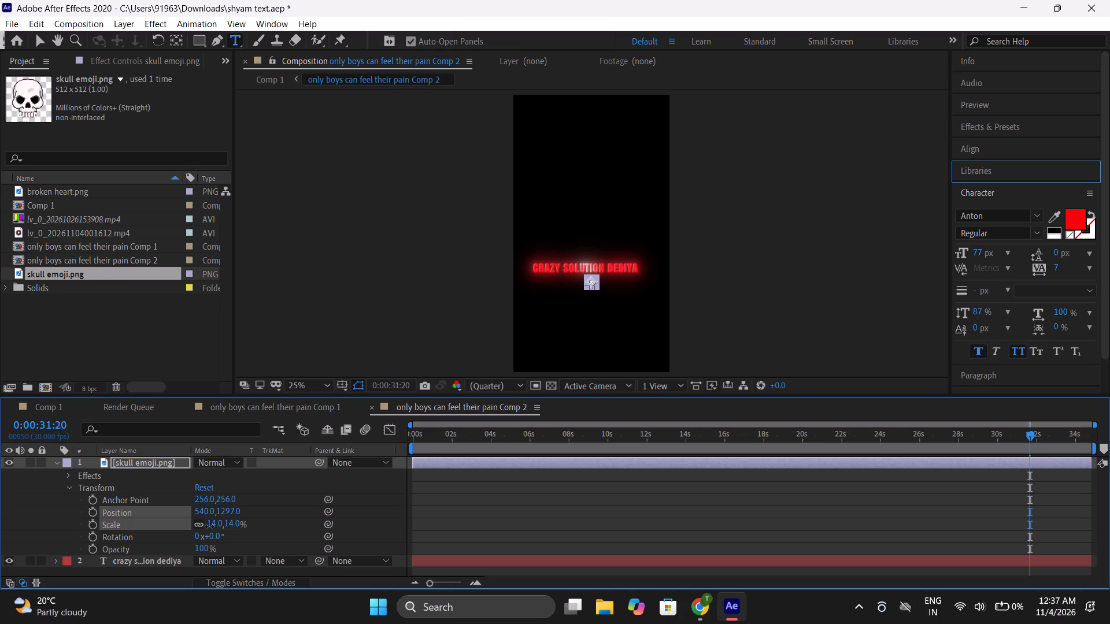
left_click_drag(209, 526, 210, 526)
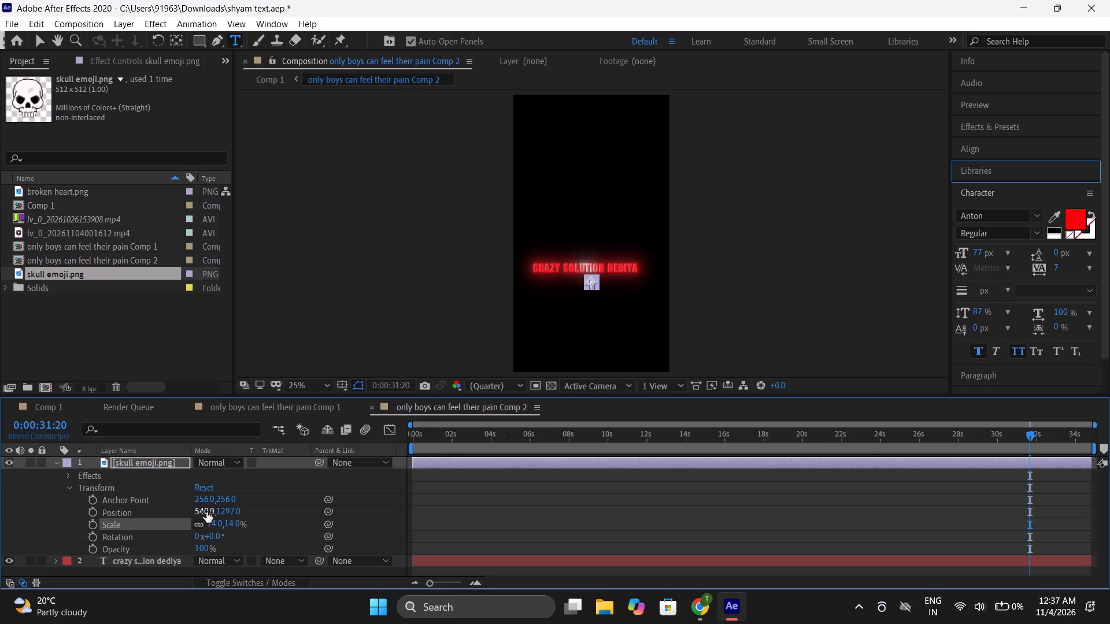
left_click_drag(206, 512, 197, 514)
left_click_drag(239, 513, 223, 514)
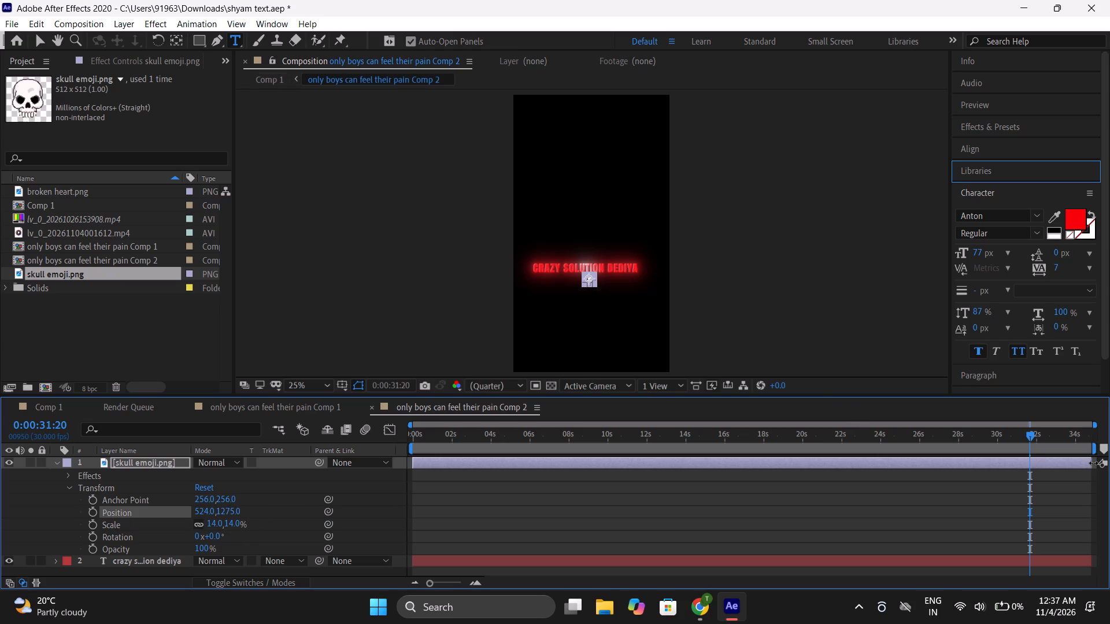
Trim the end of the skull emoji.png layer to the current time, 0:00:31:20.
left_click_drag(1093, 463, 1033, 471)
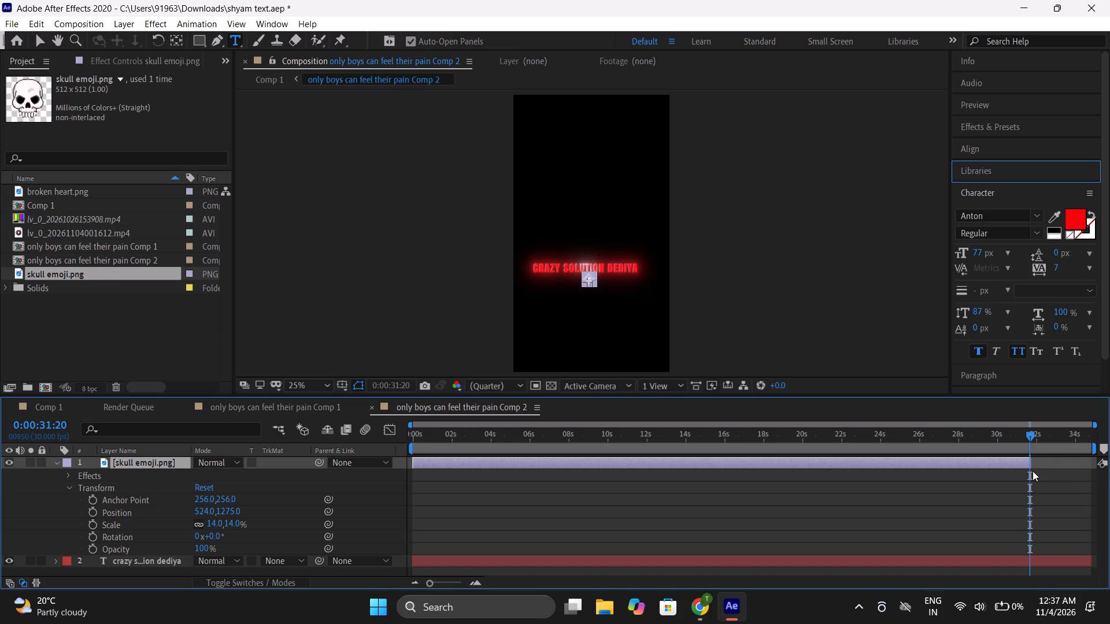
Return to Comp 1 and scrub between 0:00:32:00 and 0:00:22:28 to check the new text over the clip.
left_click(267, 79)
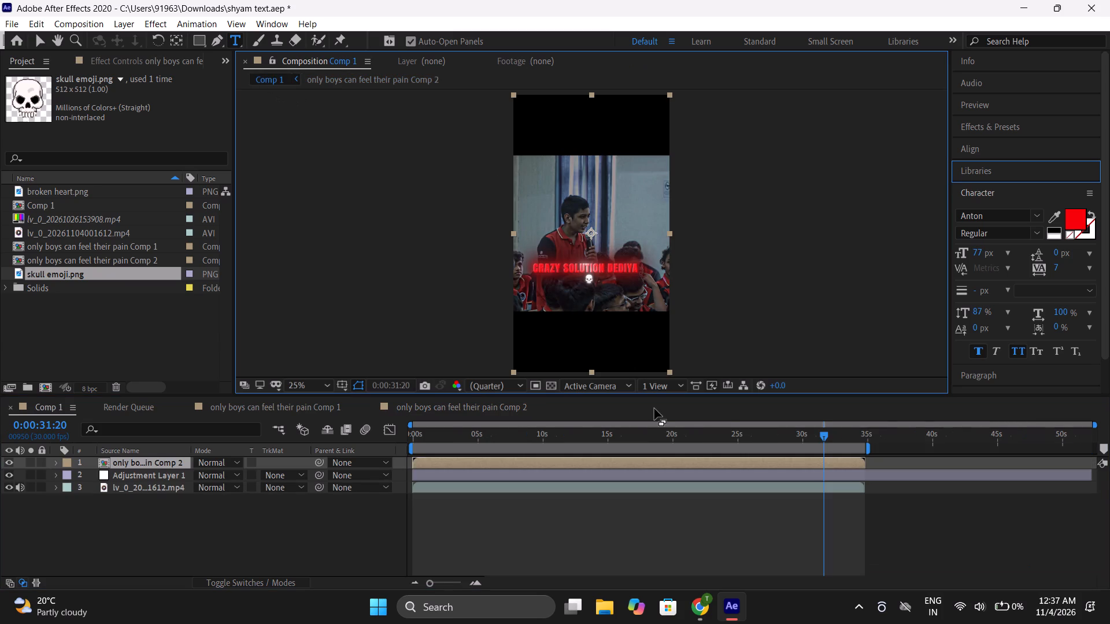
left_click_drag(823, 433, 834, 435)
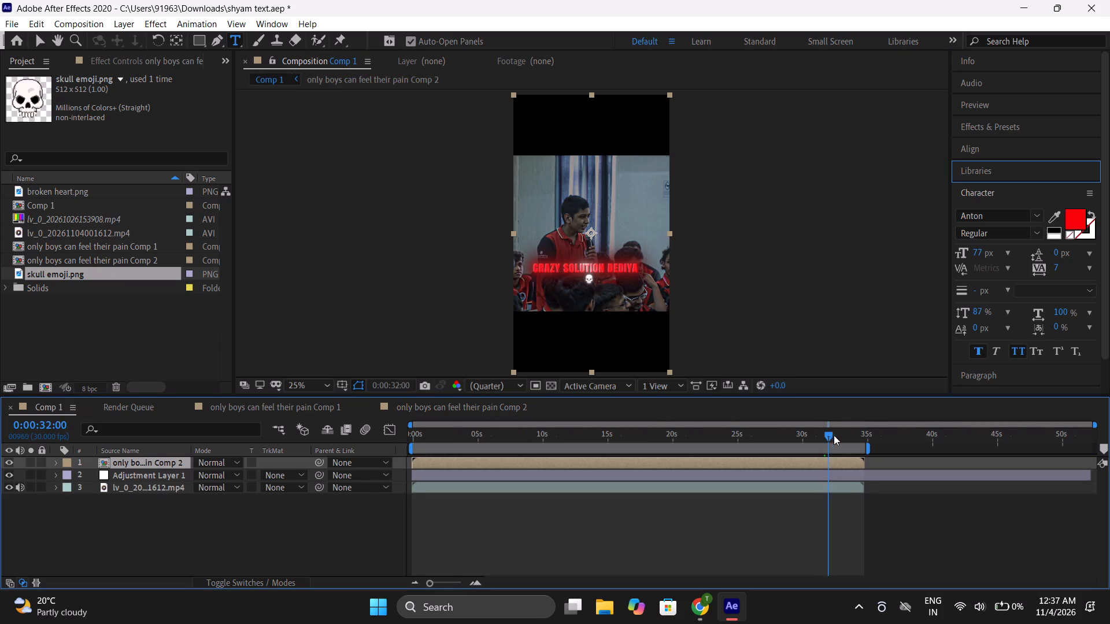
left_click_drag(834, 435, 710, 437)
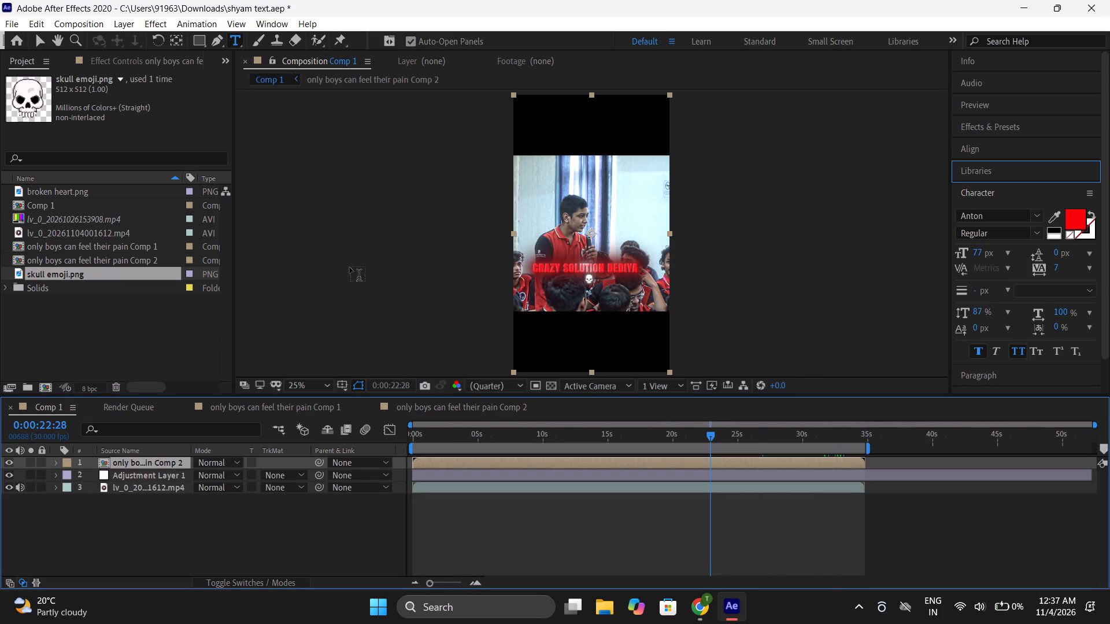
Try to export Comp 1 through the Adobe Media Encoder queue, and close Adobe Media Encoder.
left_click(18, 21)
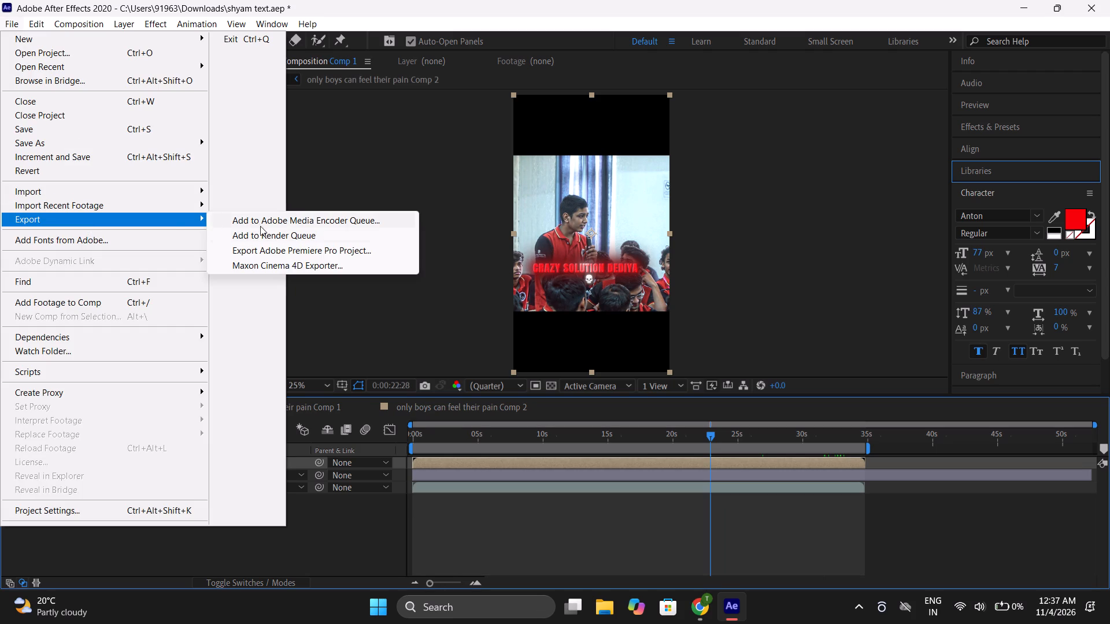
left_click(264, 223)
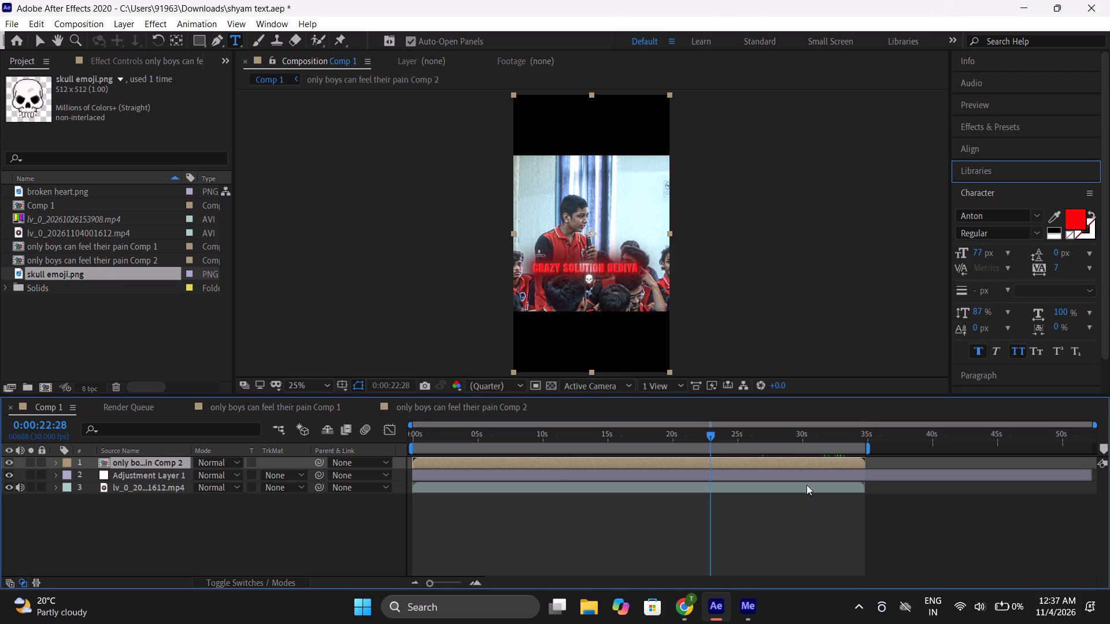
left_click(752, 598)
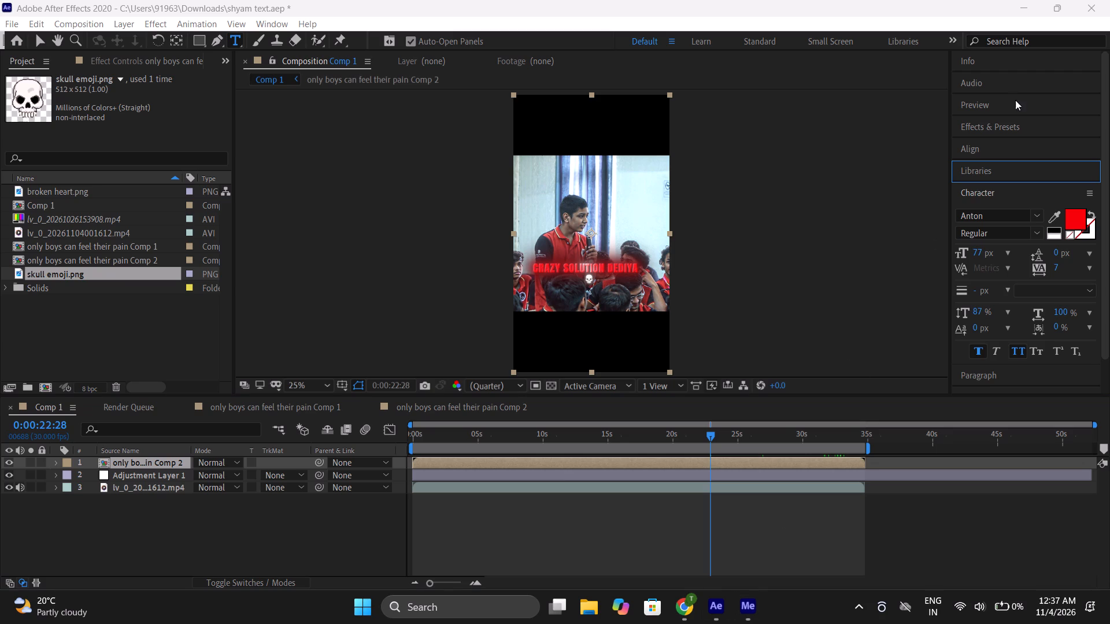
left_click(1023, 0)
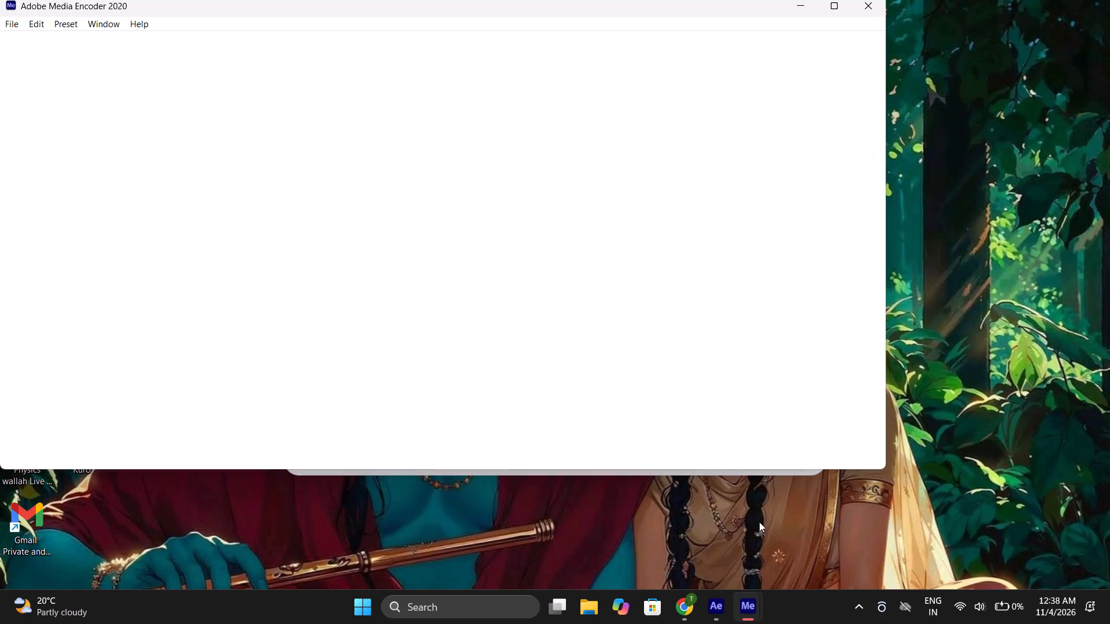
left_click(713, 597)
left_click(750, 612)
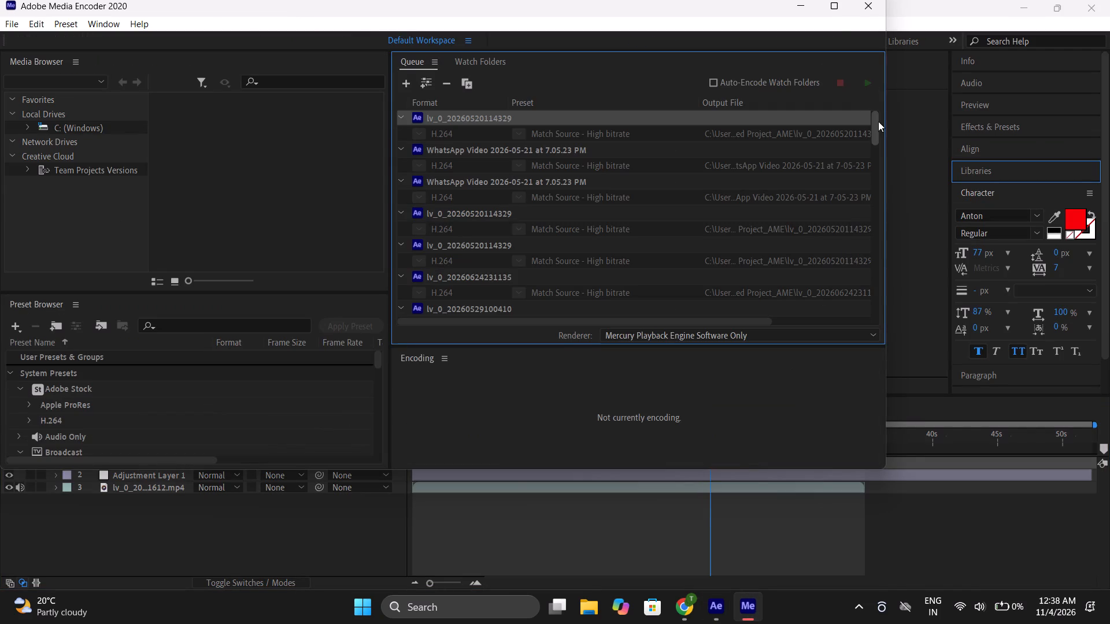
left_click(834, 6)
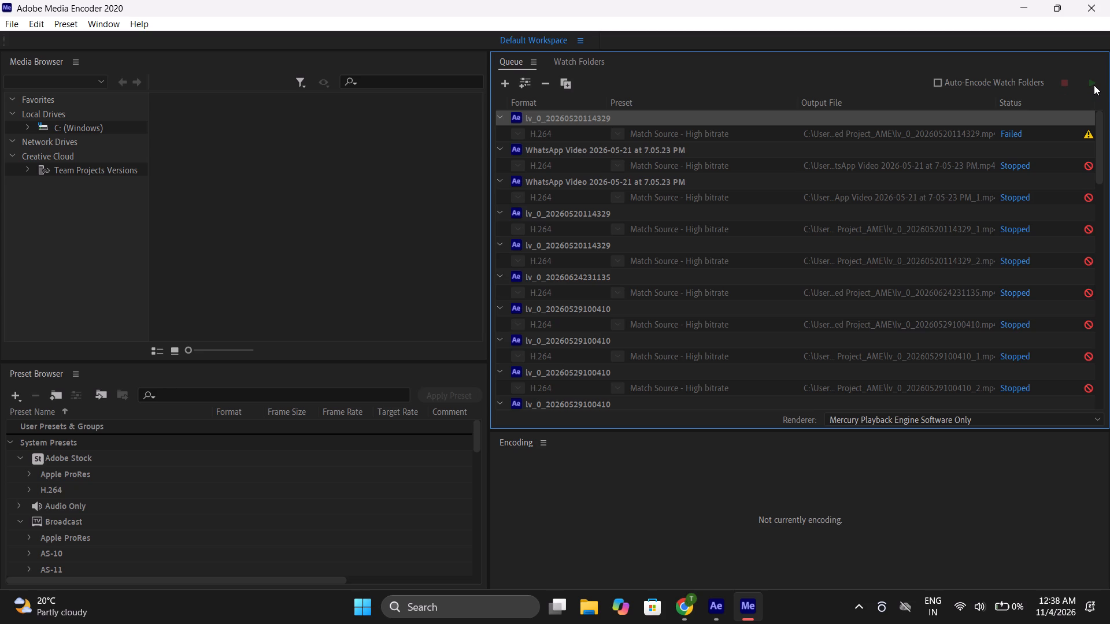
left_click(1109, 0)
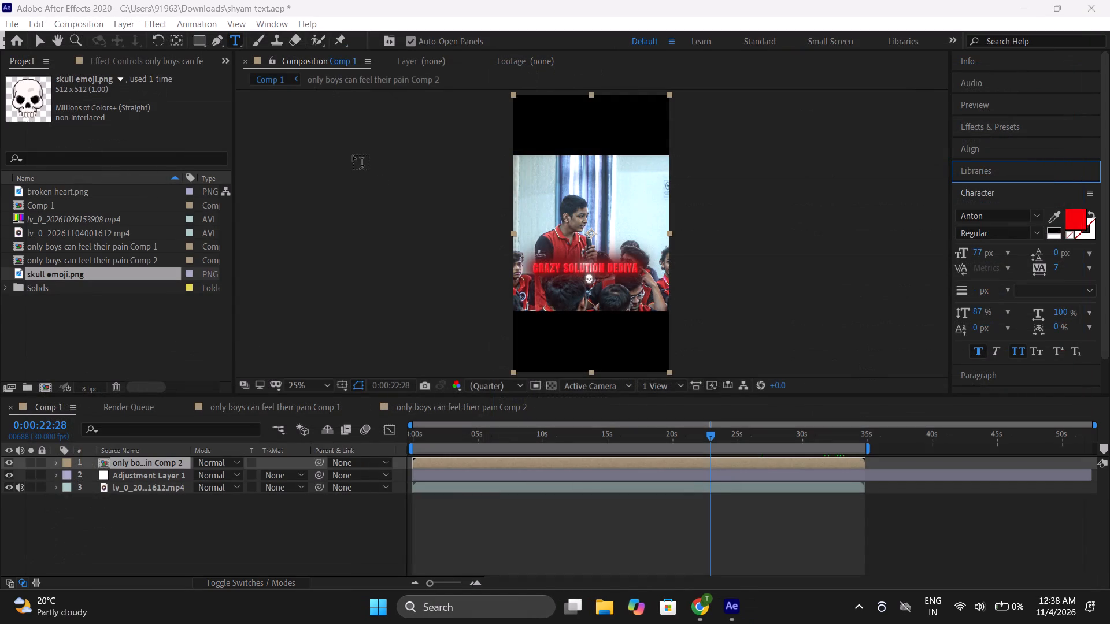
Add Comp 1 to the Render Queue and start rendering it with Best Settings and Lossless output as Comp 1.avi.
left_click(18, 21)
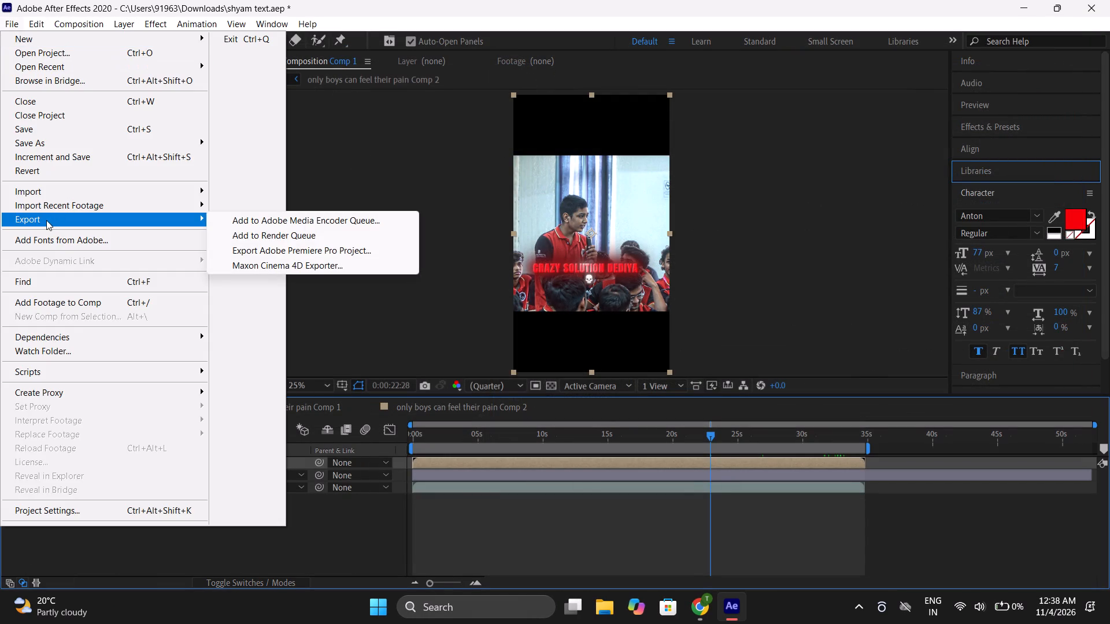
left_click(241, 229)
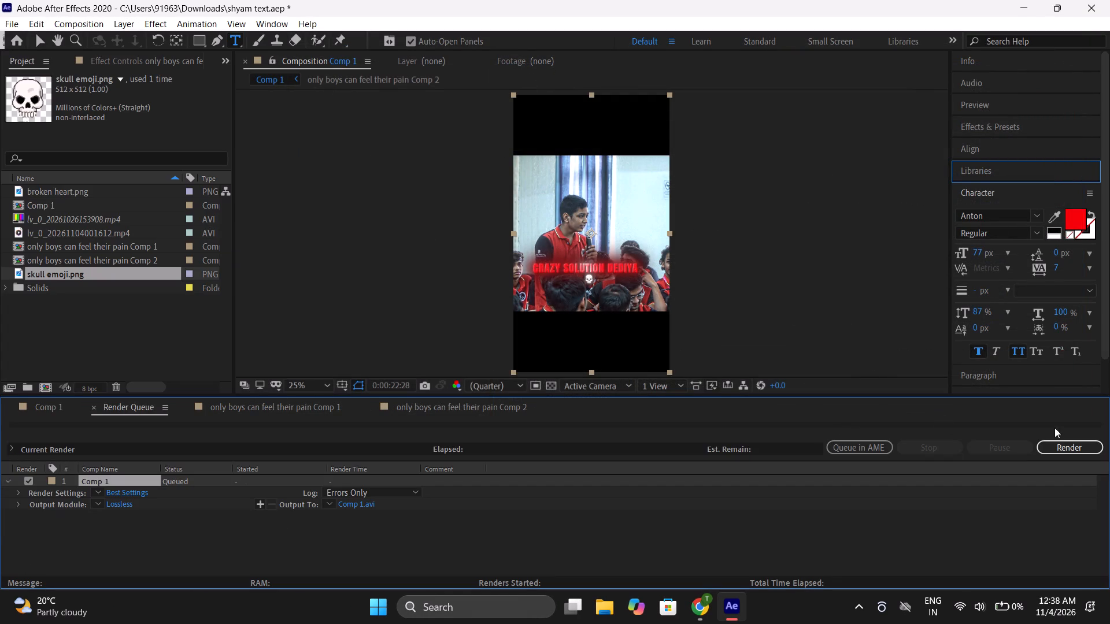
left_click(1062, 452)
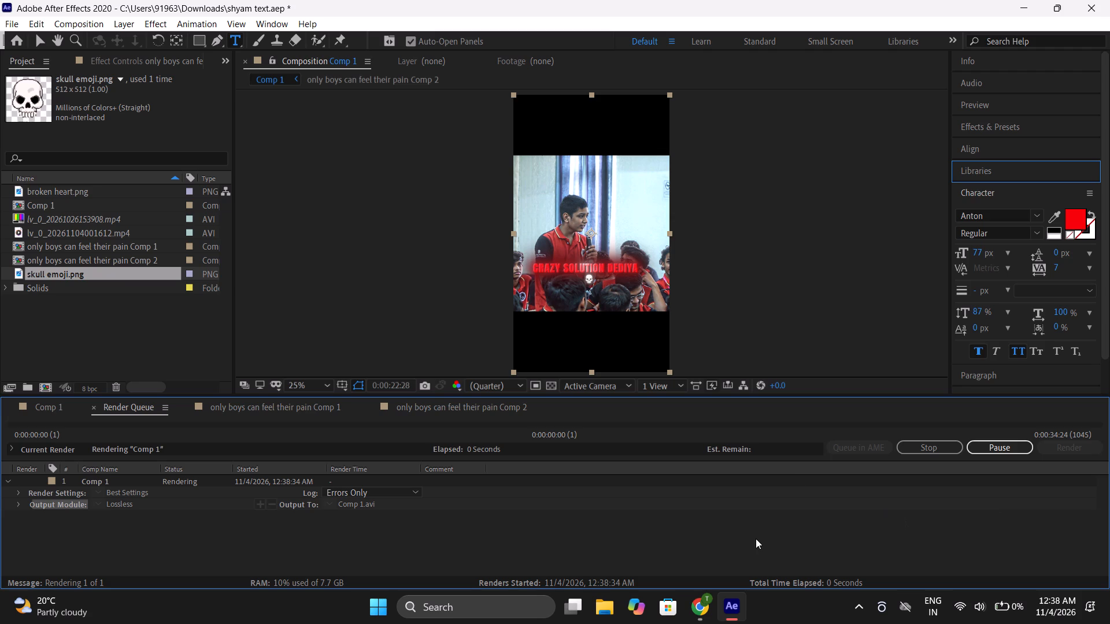
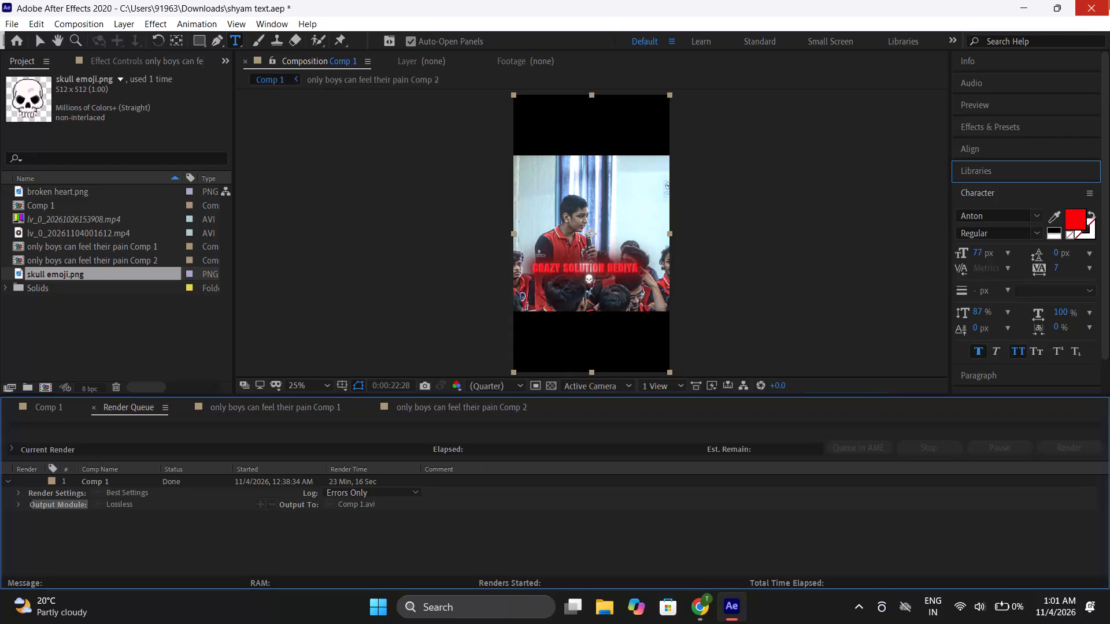
Close After Effects without saving the changes to shyam text.aep.
left_click(1109, 0)
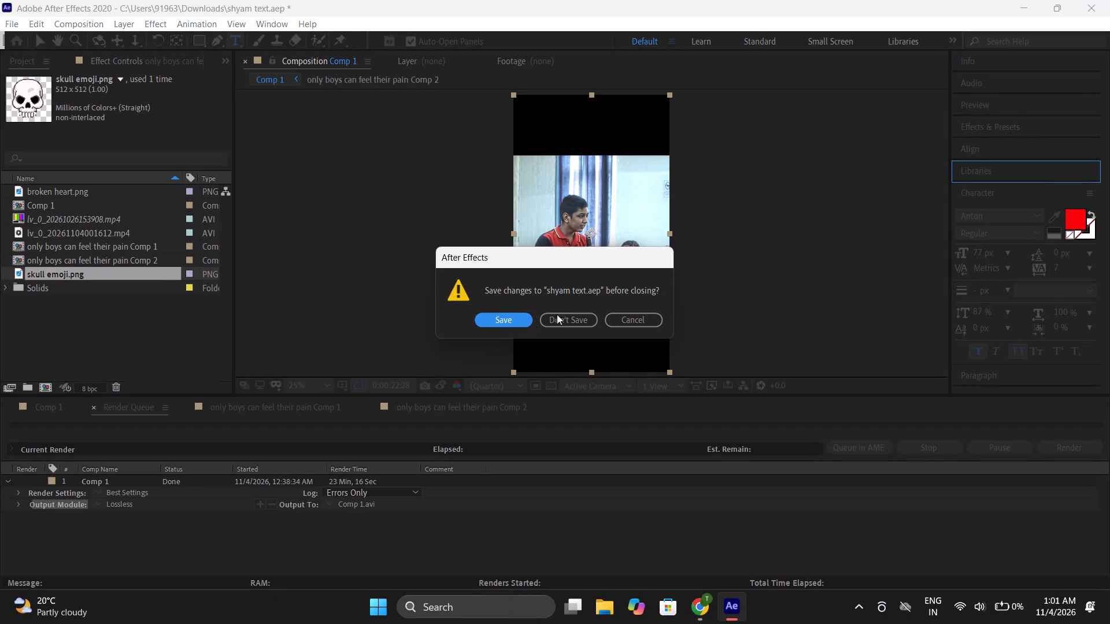
left_click(569, 313)
Launch the AVI to MP4 converter, maximize its window and load the rendered Comp 1 AVI file from the Downloads folder.
left_click(390, 614)
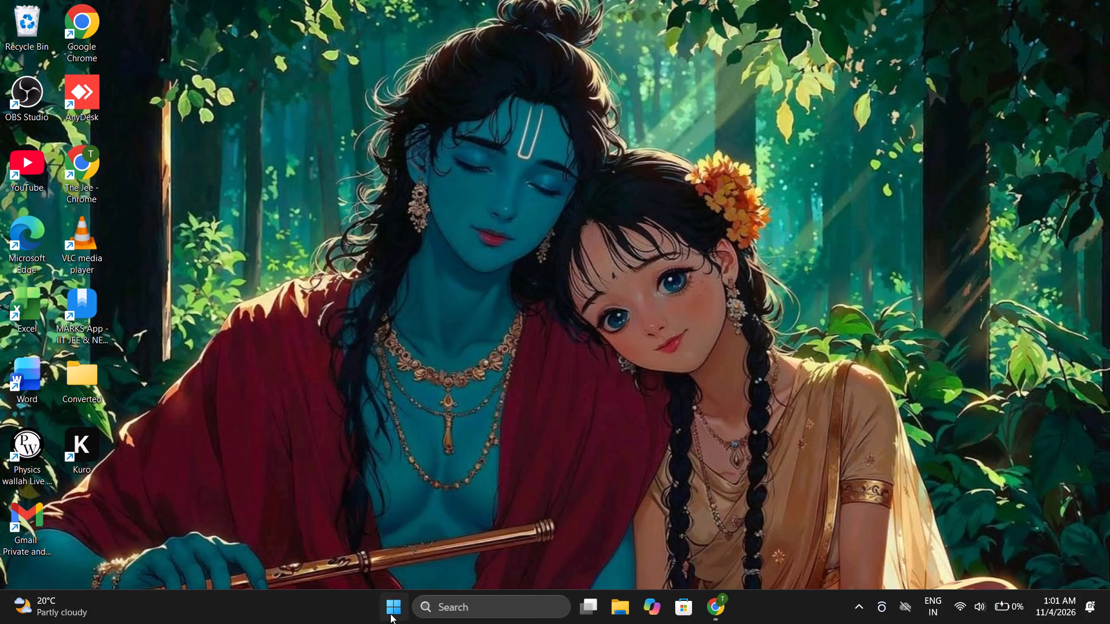
scroll(682, 391, "down", 3)
scroll(486, 437, "down", 3)
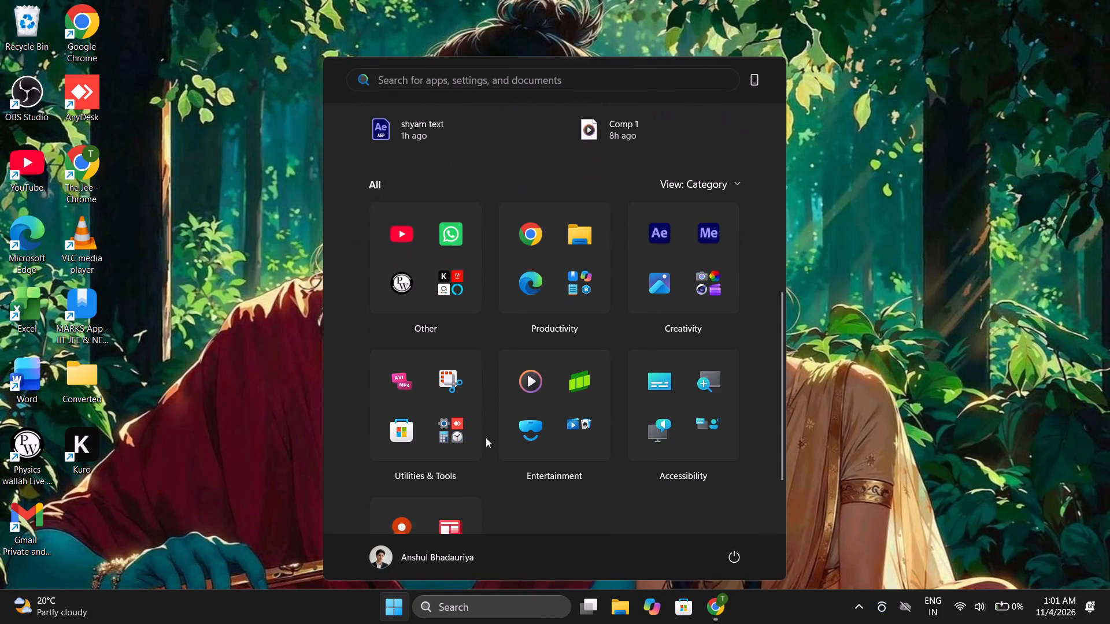
left_click(390, 380)
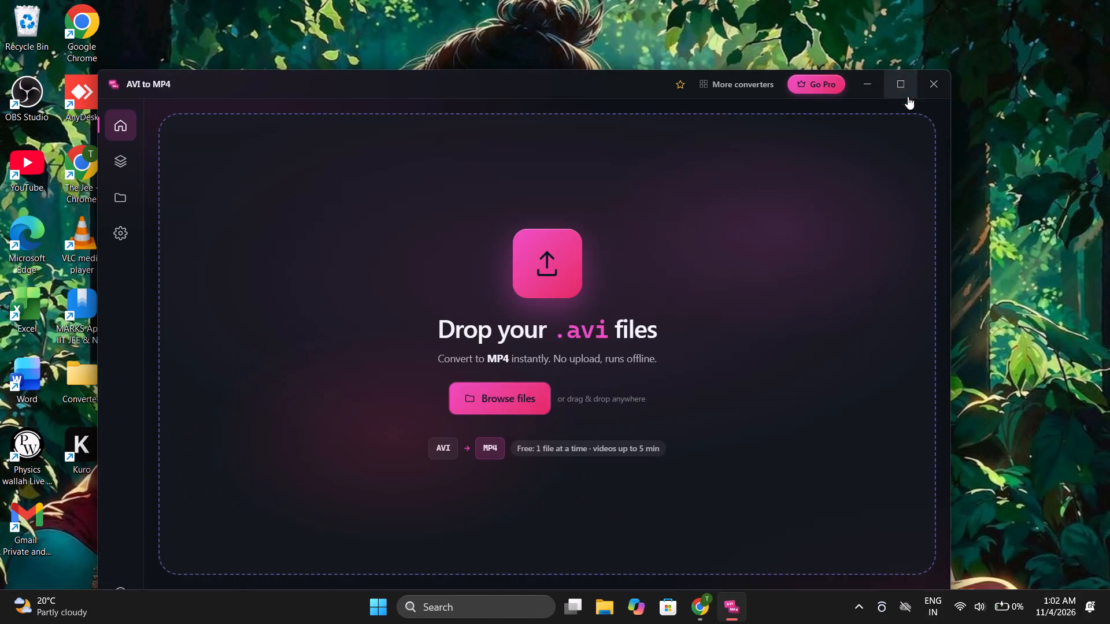
left_click(894, 90)
left_click(539, 313)
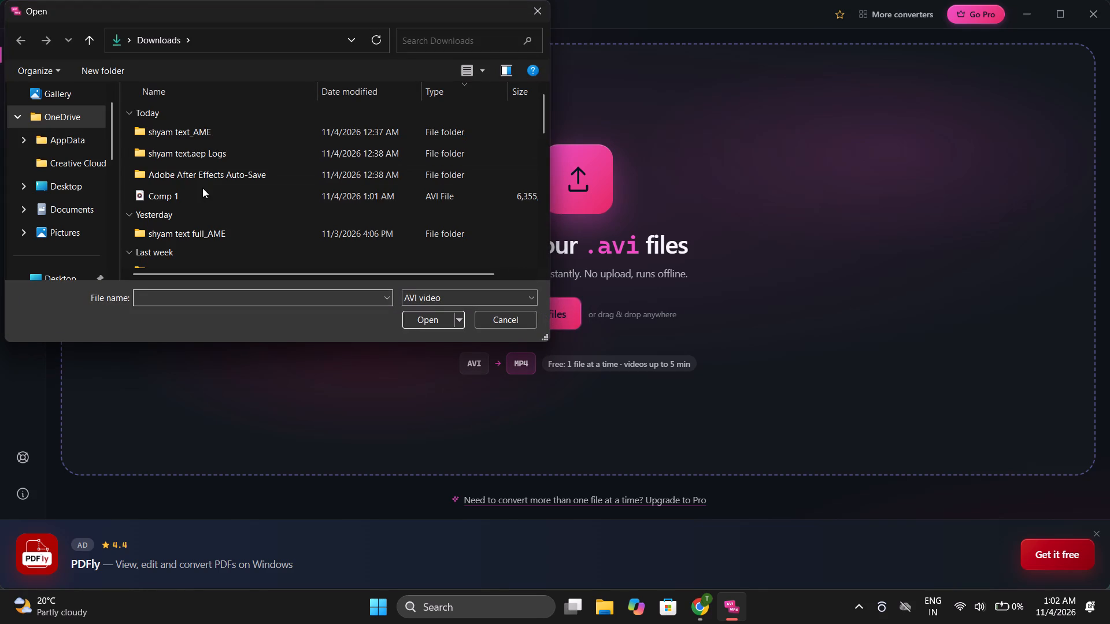
left_click(198, 194)
left_click(418, 322)
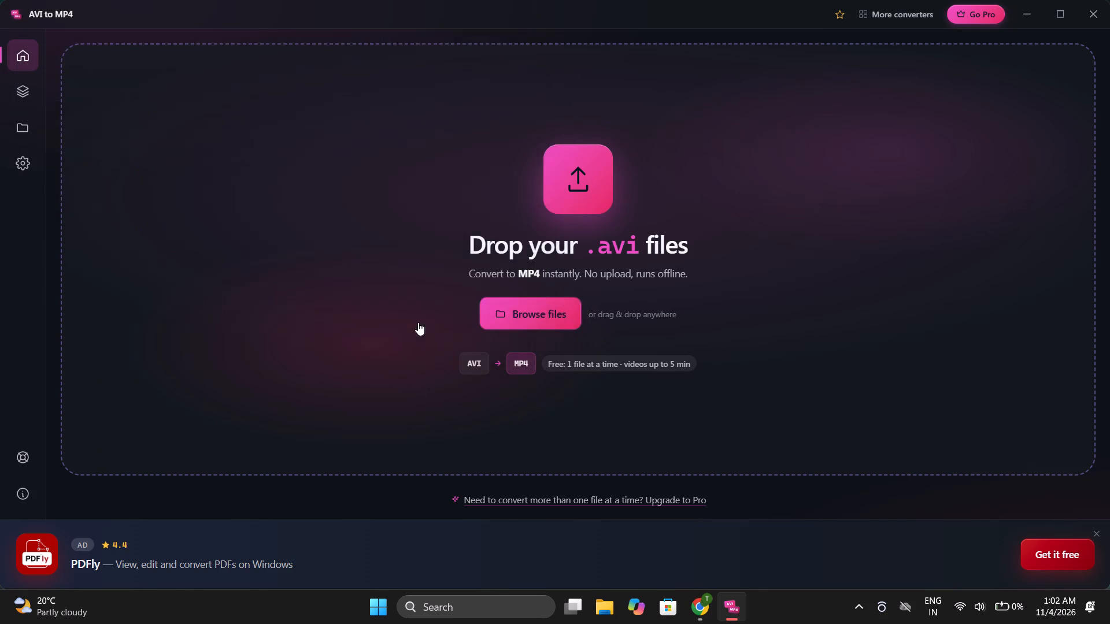
Convert the loaded Comp 1 AVI file to MP4 and open the Converted output folder.
left_click(689, 482)
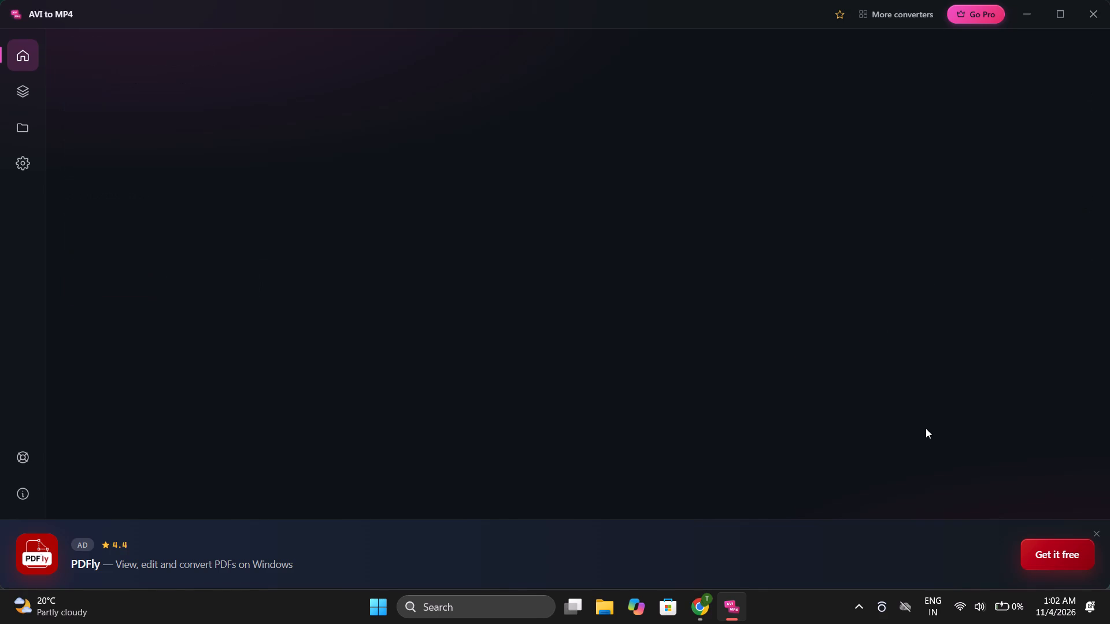
left_click(121, 286)
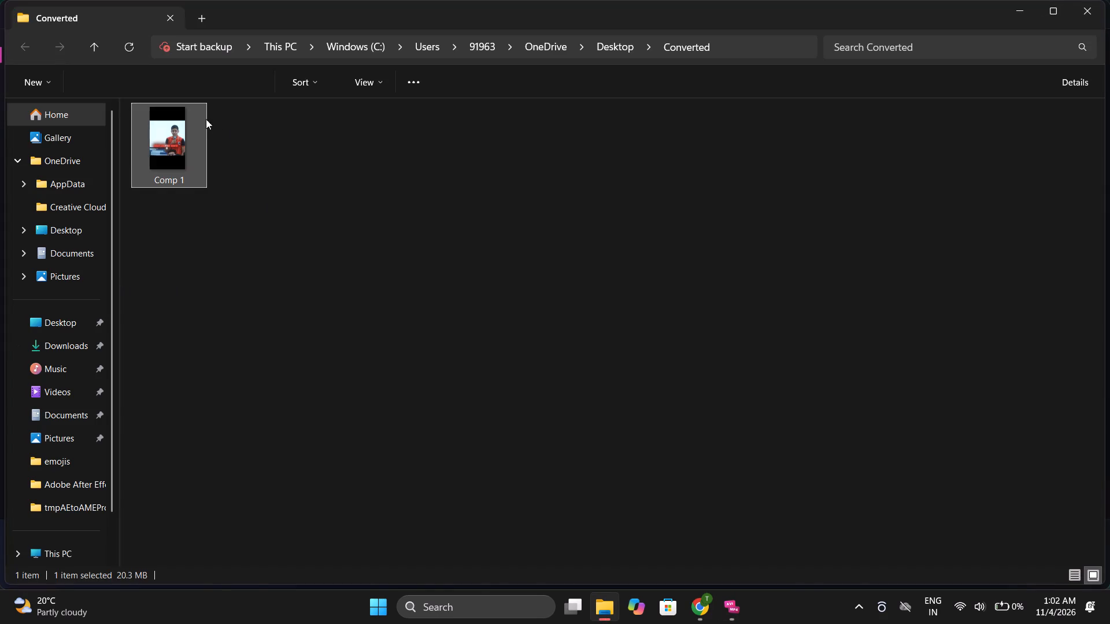
Move the converted Comp 1 MP4 file from the Converted folder to the Downloads folder.
left_click(85, 79)
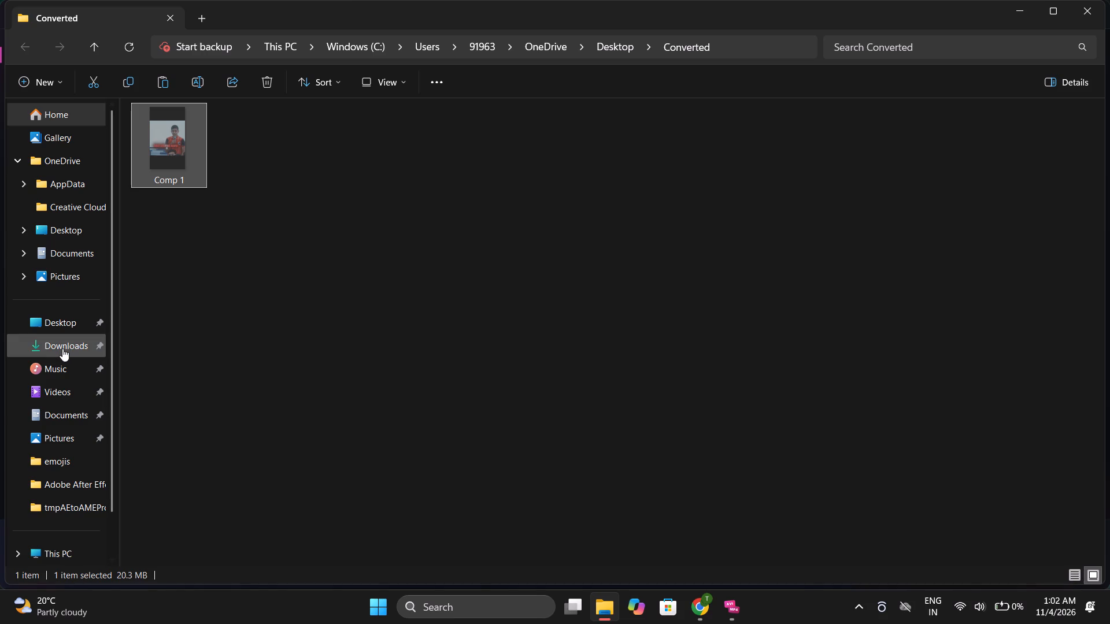
left_click(62, 348)
left_click(161, 86)
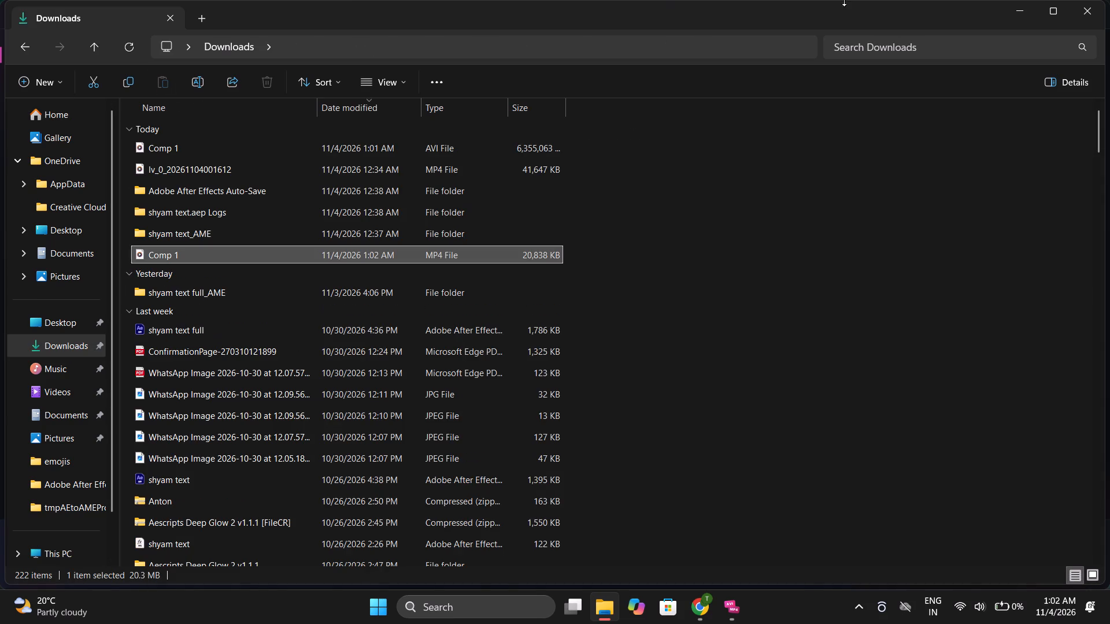
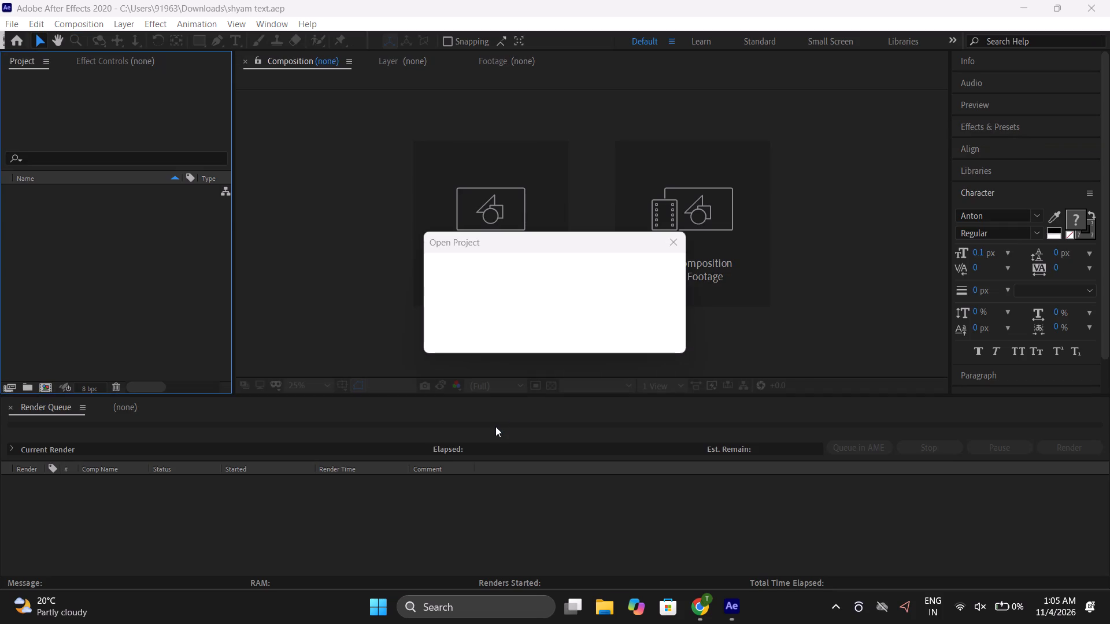
Get through the plug-in alerts to finish reopening the shyam text.aep project in After Effects.
left_click(664, 331)
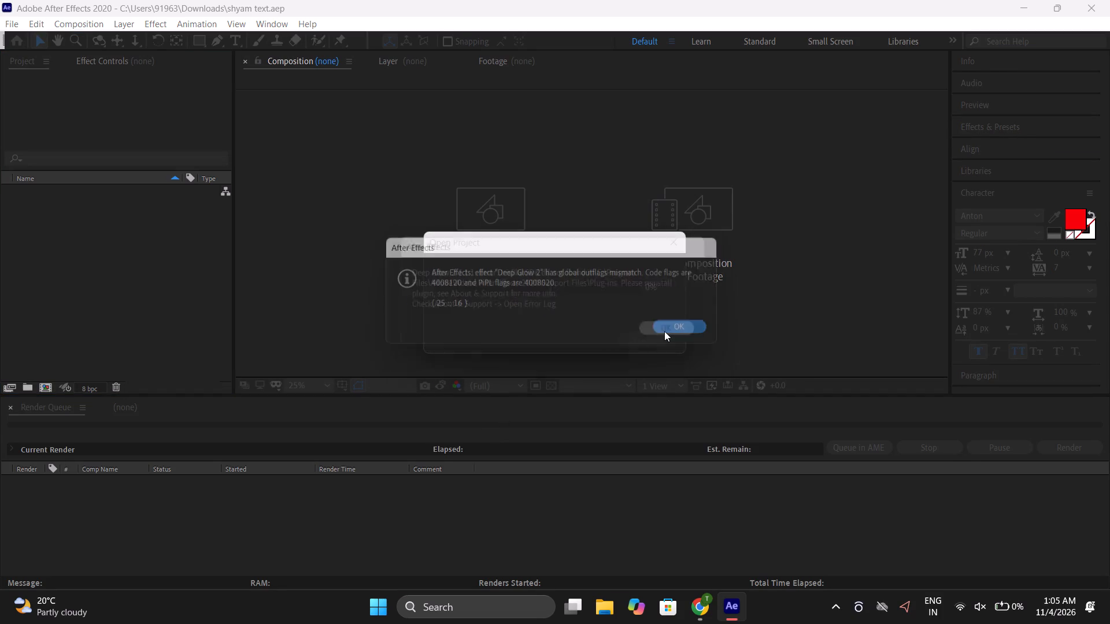
left_click(664, 331)
left_click(687, 329)
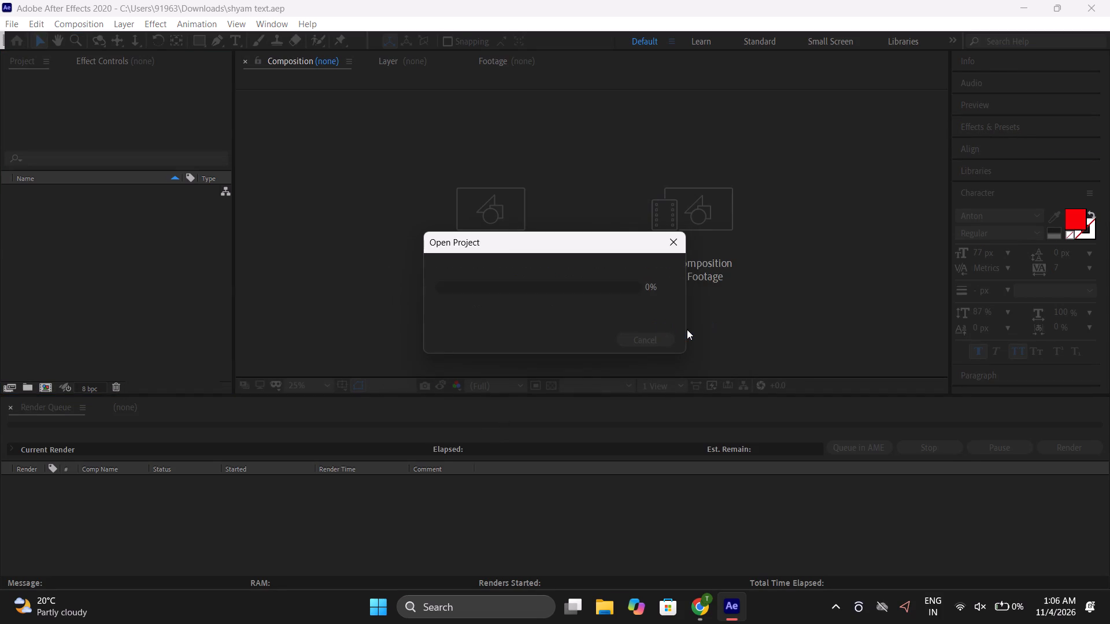
left_click(677, 320)
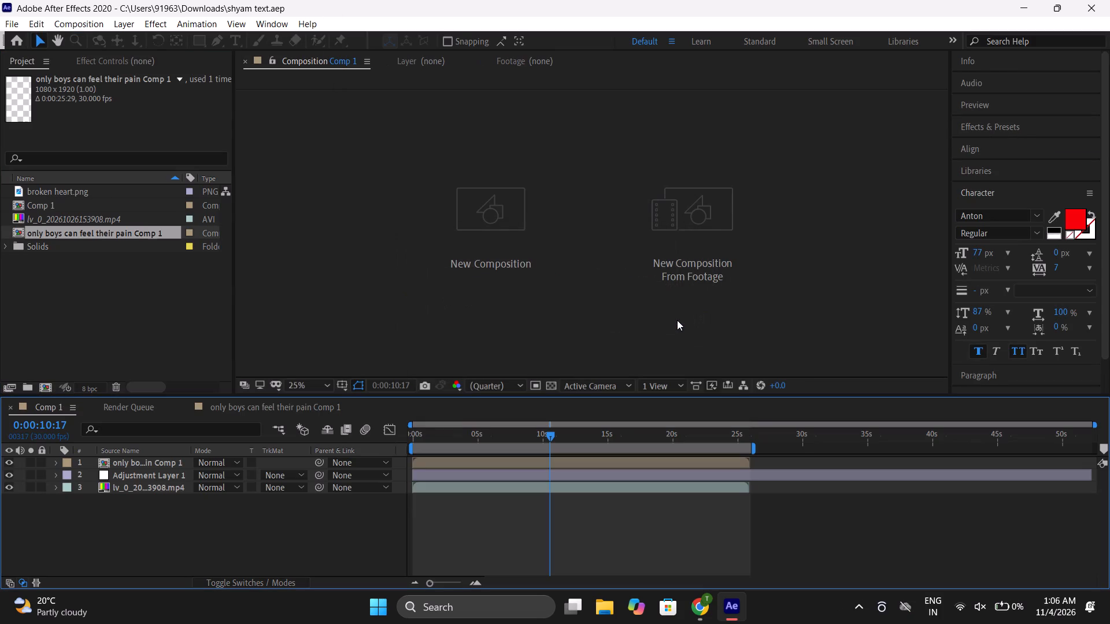
Import the video lv_0_20261104000928.mp4 from the Downloads folder into the project as footage.
left_click(8, 19)
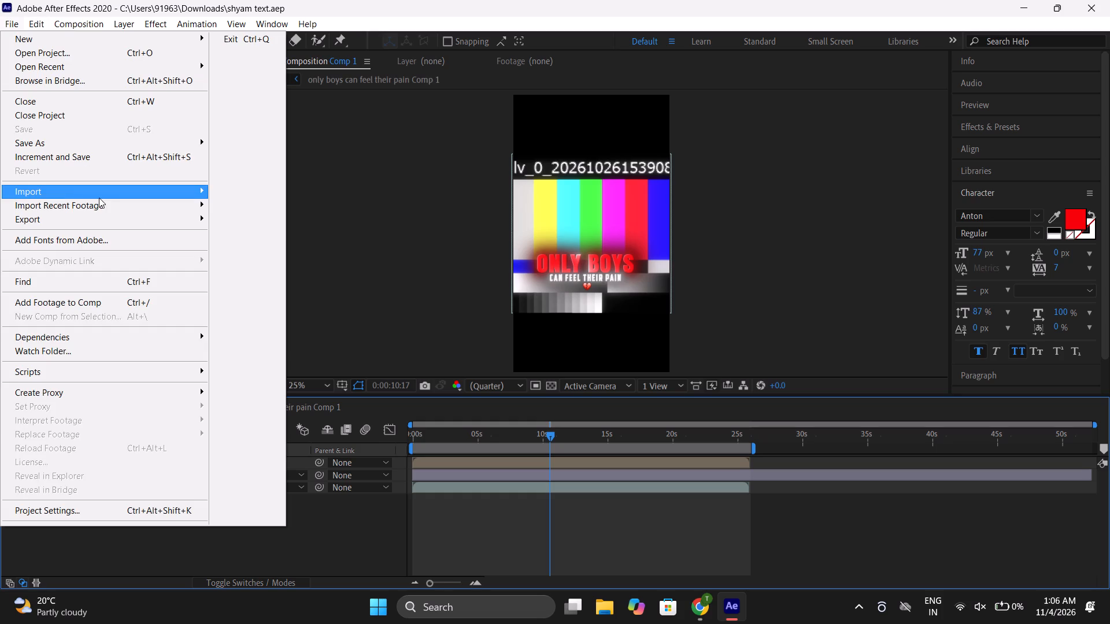
left_click(231, 190)
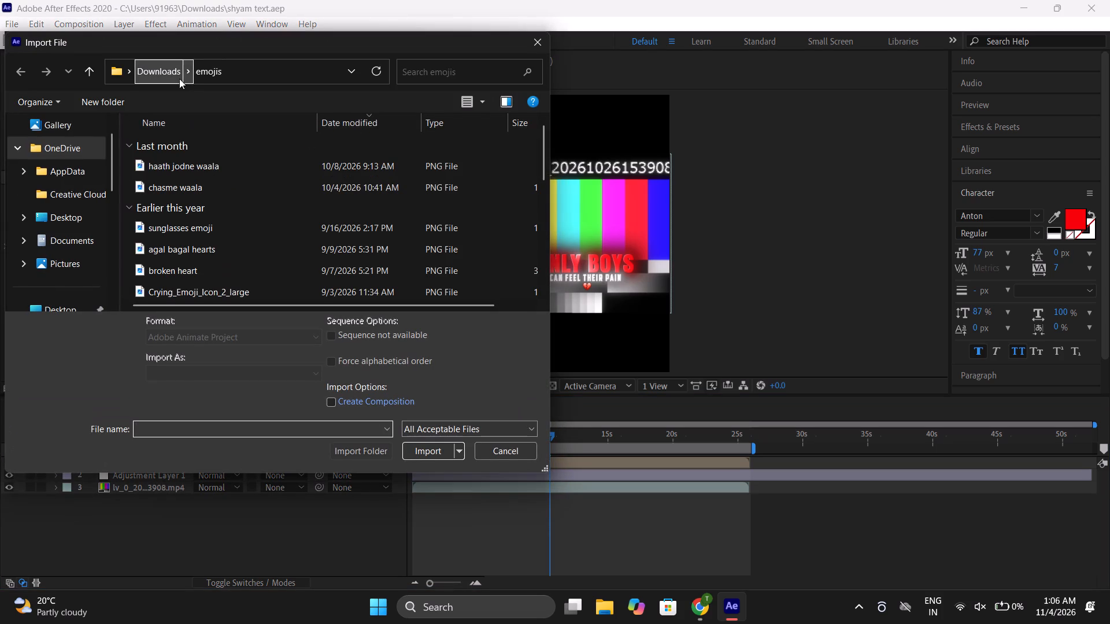
left_click(159, 73)
scroll(237, 170, "up", 5)
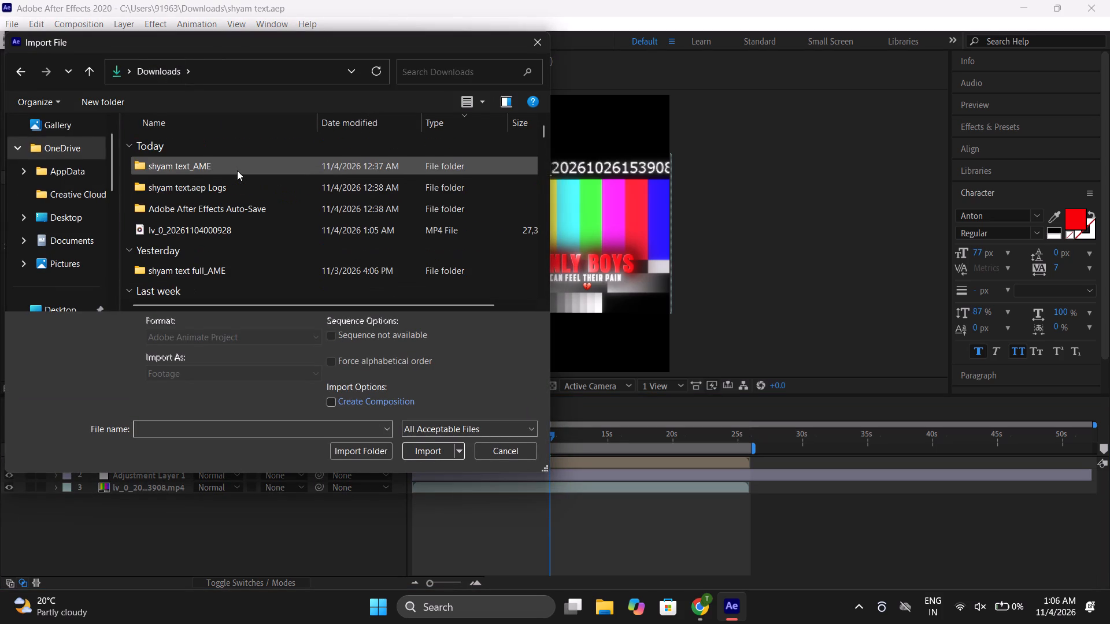
scroll(237, 170, "up", 6)
left_click(226, 222)
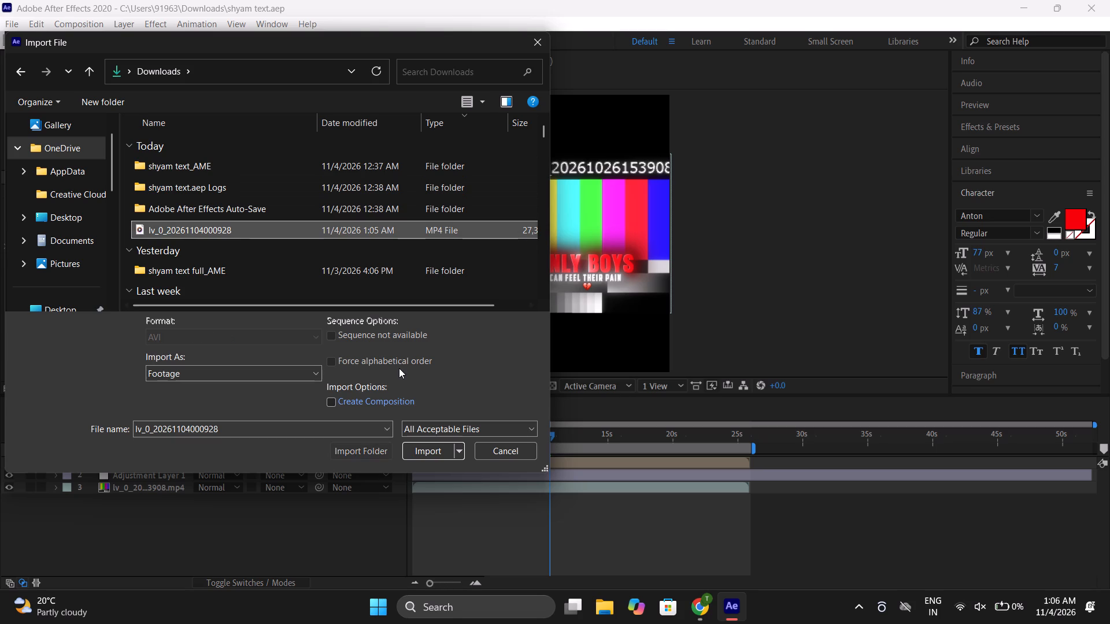
left_click(420, 454)
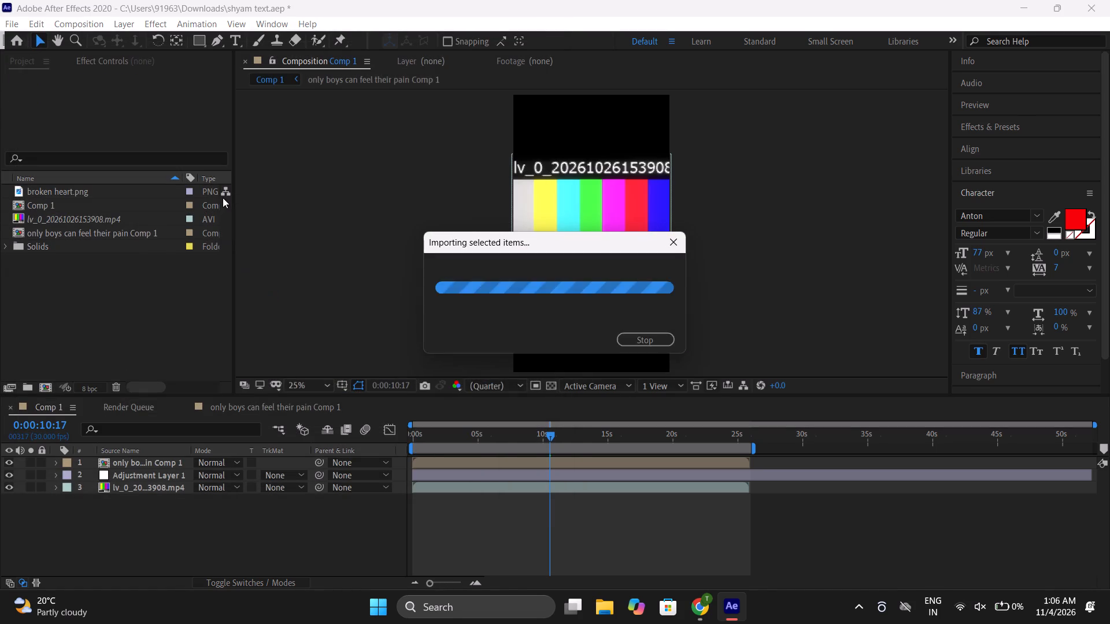
Replace the missing clip in Comp 1 by adding lv_0_20261104000928.mp4 as the lowest layer and deleting the lv_0_20261026153908.mp4 layer.
left_click_drag(110, 232, 142, 470)
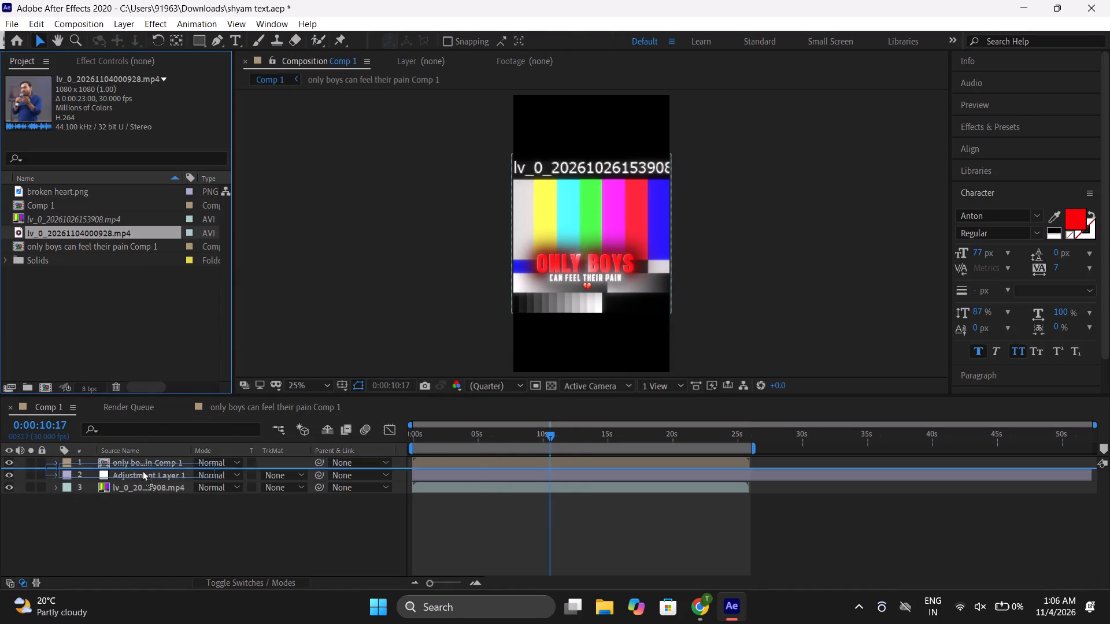
left_click_drag(142, 470, 141, 495)
left_click(138, 488)
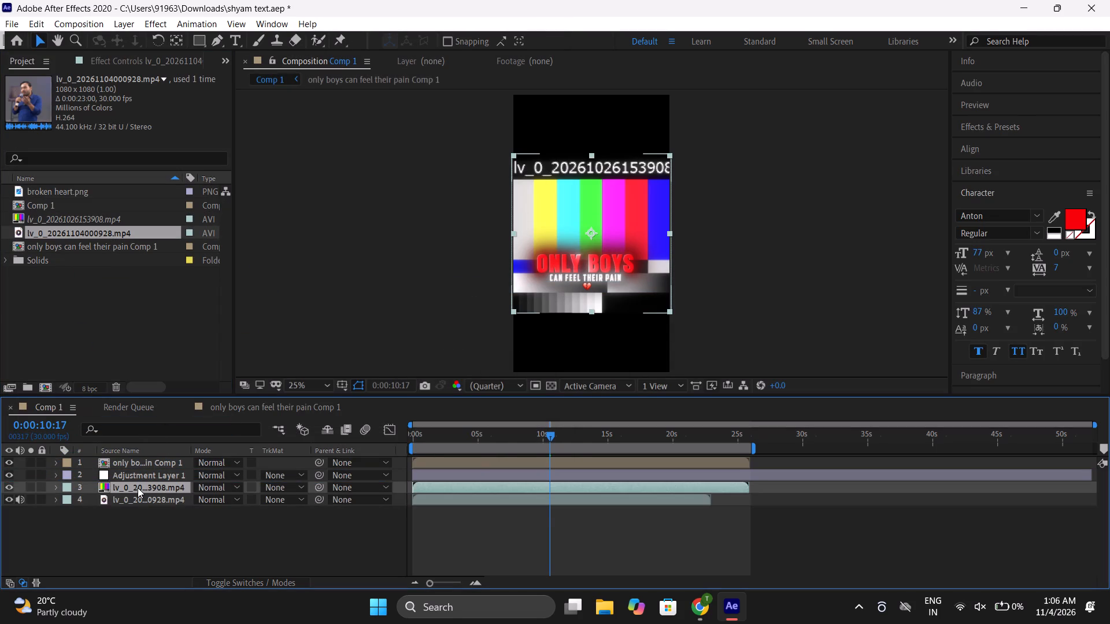
key("Delete")
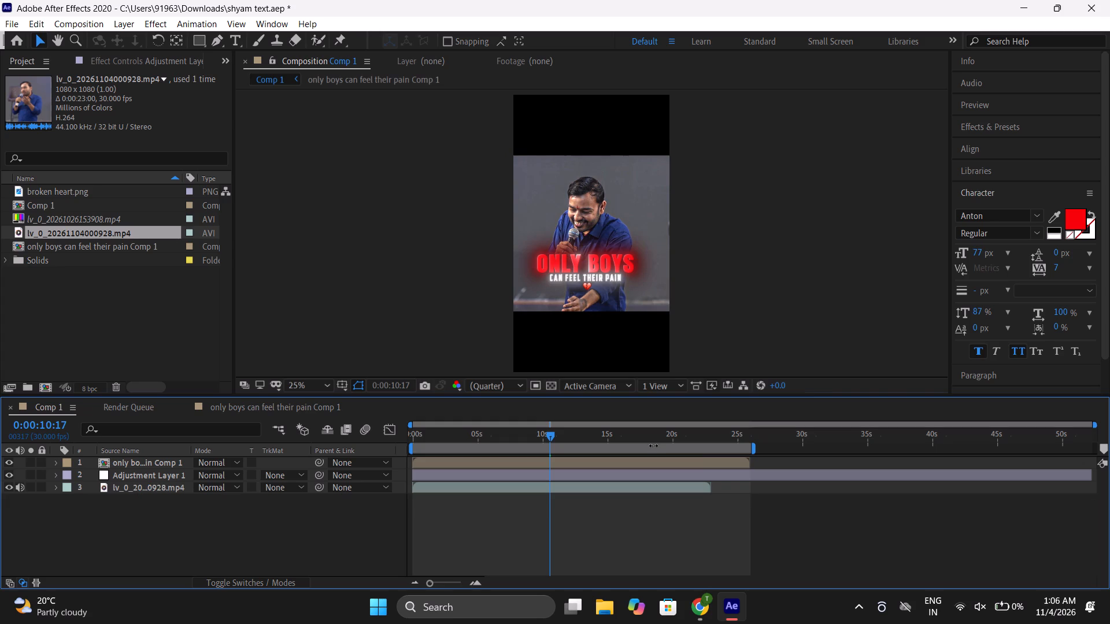
Shorten the work area of Comp 1 so it ends with the new clip, at about 23 s.
left_click_drag(753, 450, 725, 450)
left_click_drag(725, 450, 714, 445)
Apply the Explosion animation preset at 0:00:20:04 to the text layer inside the "only boys can feel their pain Comp 1" precomp.
left_click(684, 434)
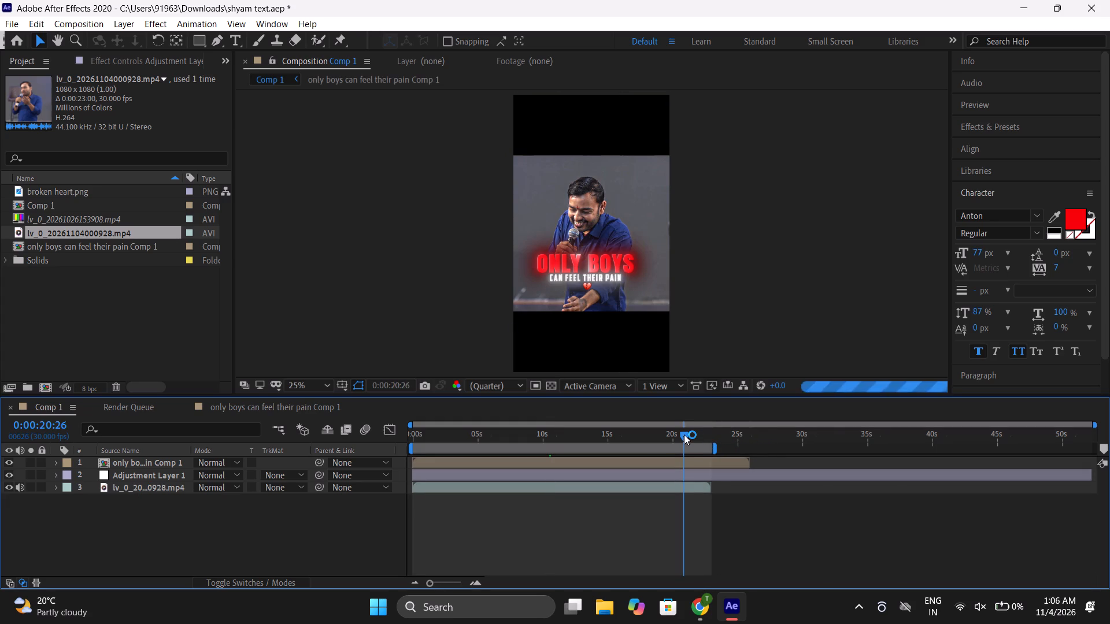
left_click_drag(684, 434, 657, 436)
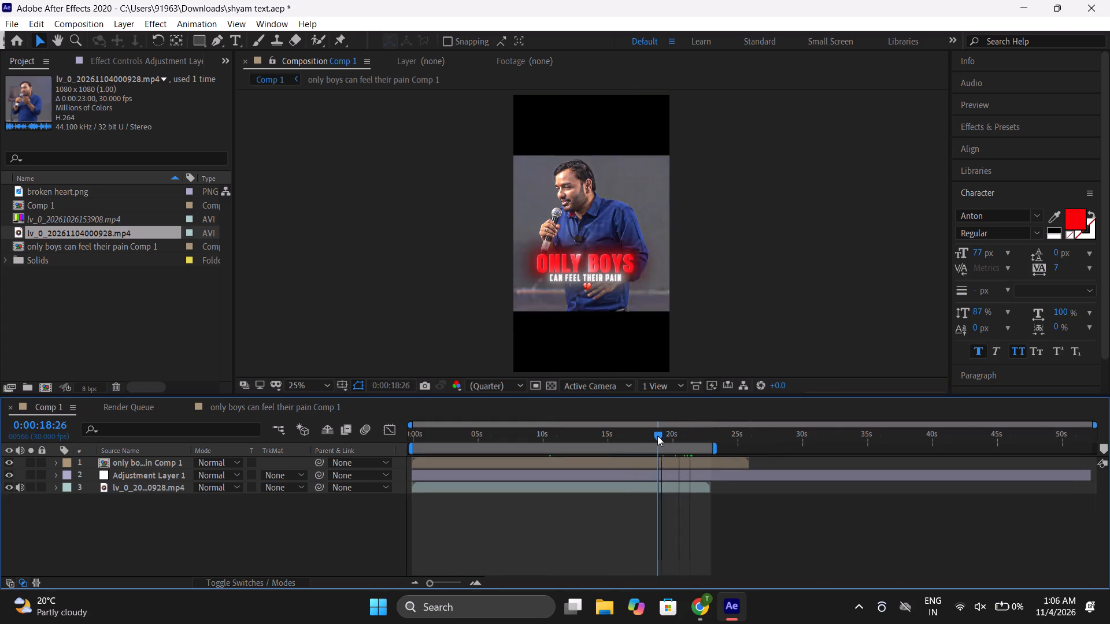
left_click_drag(657, 436, 671, 432)
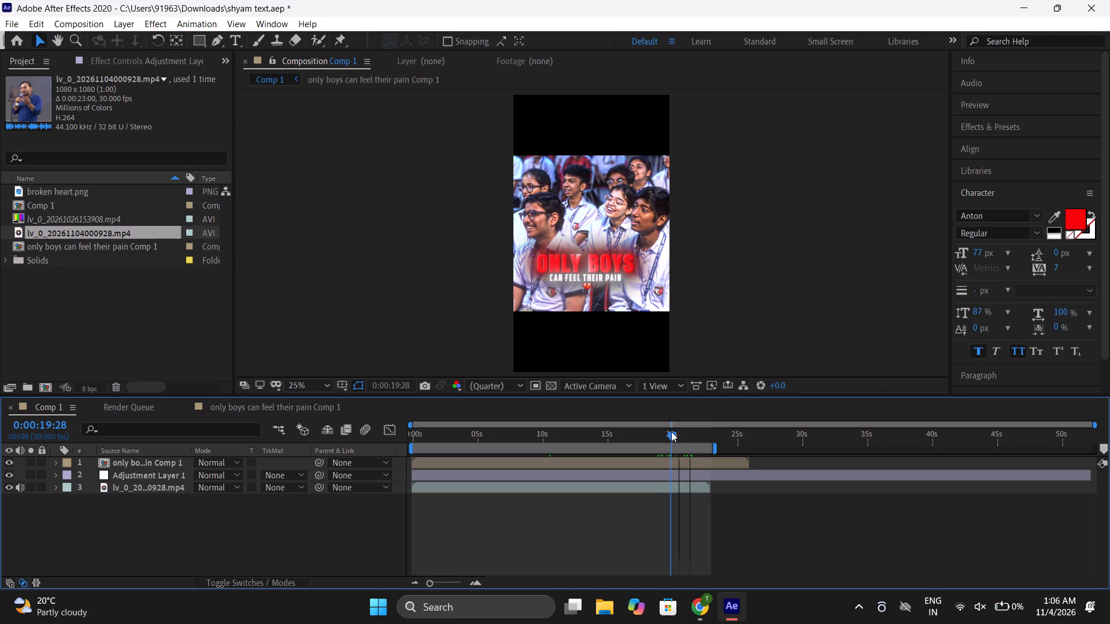
left_click_drag(671, 432, 674, 431)
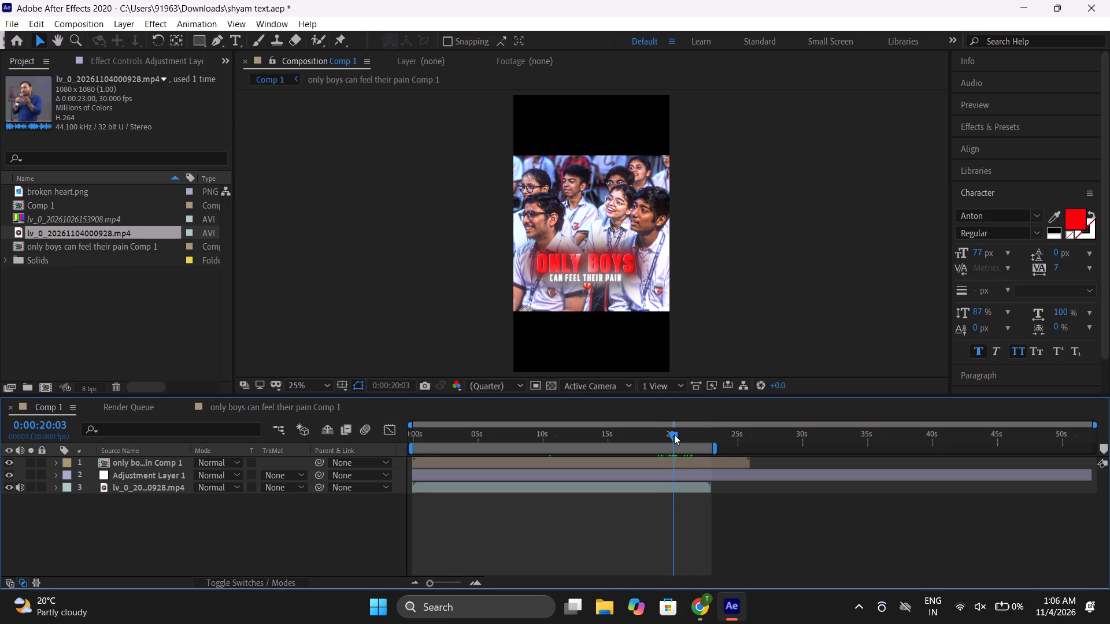
left_click(676, 434)
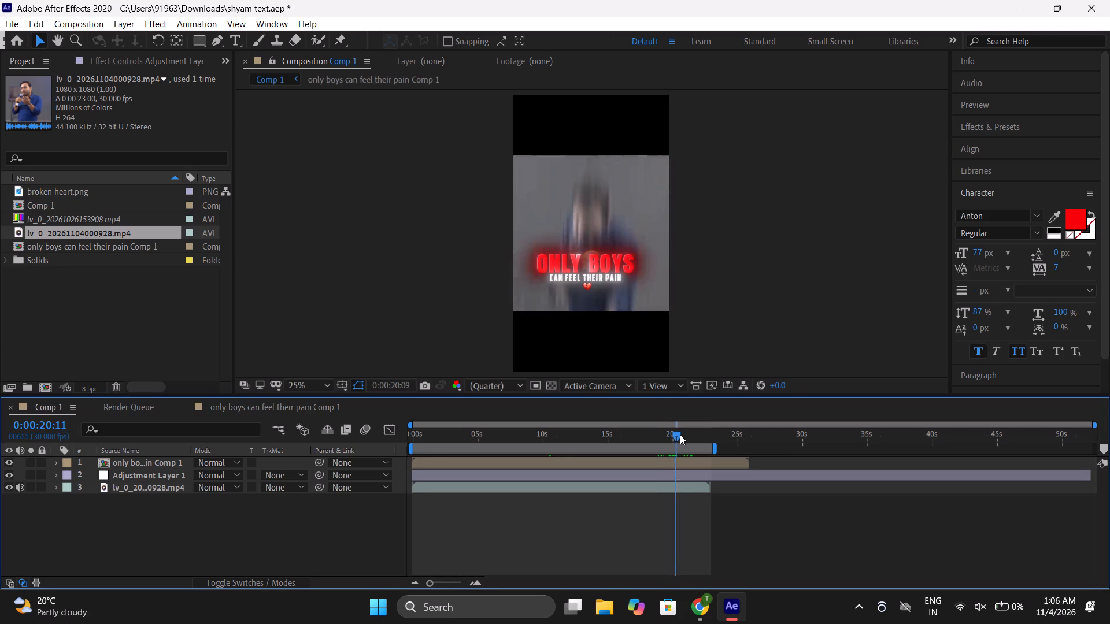
double_click(653, 463)
left_click(1013, 120)
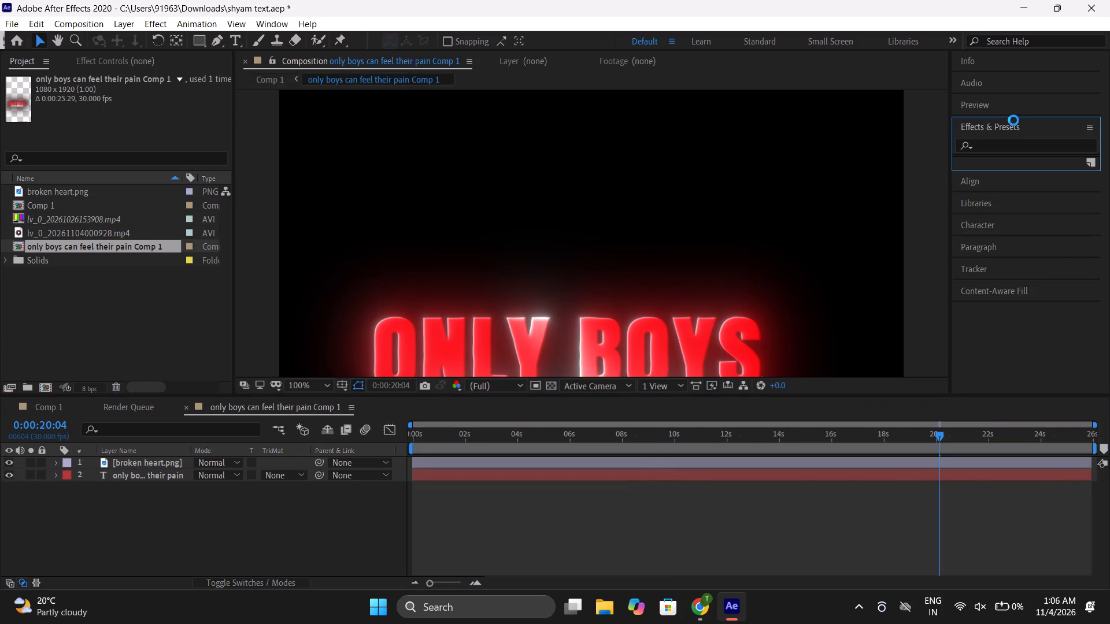
left_click(1015, 146)
type("expl")
left_click_drag(1025, 202, 1018, 202)
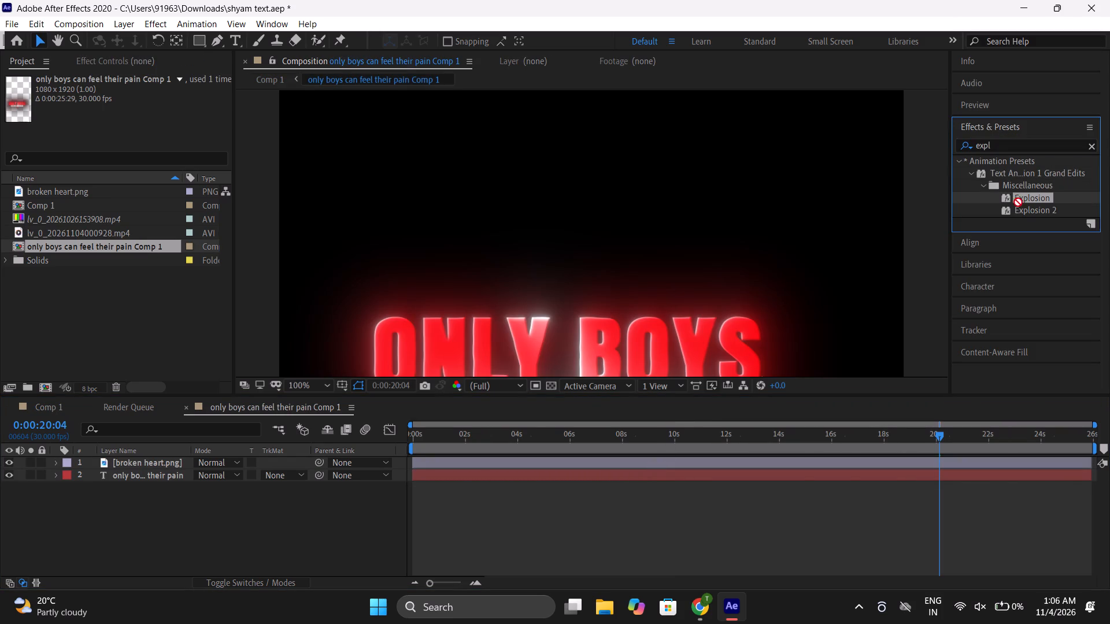
left_click_drag(1018, 202, 907, 487)
left_click_drag(907, 487, 897, 478)
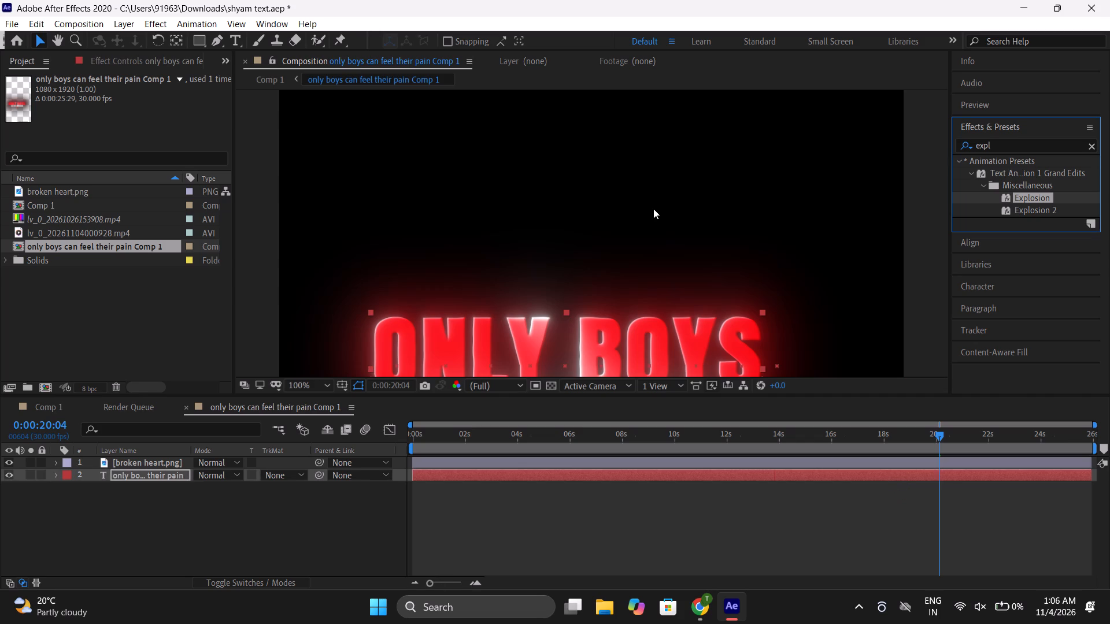
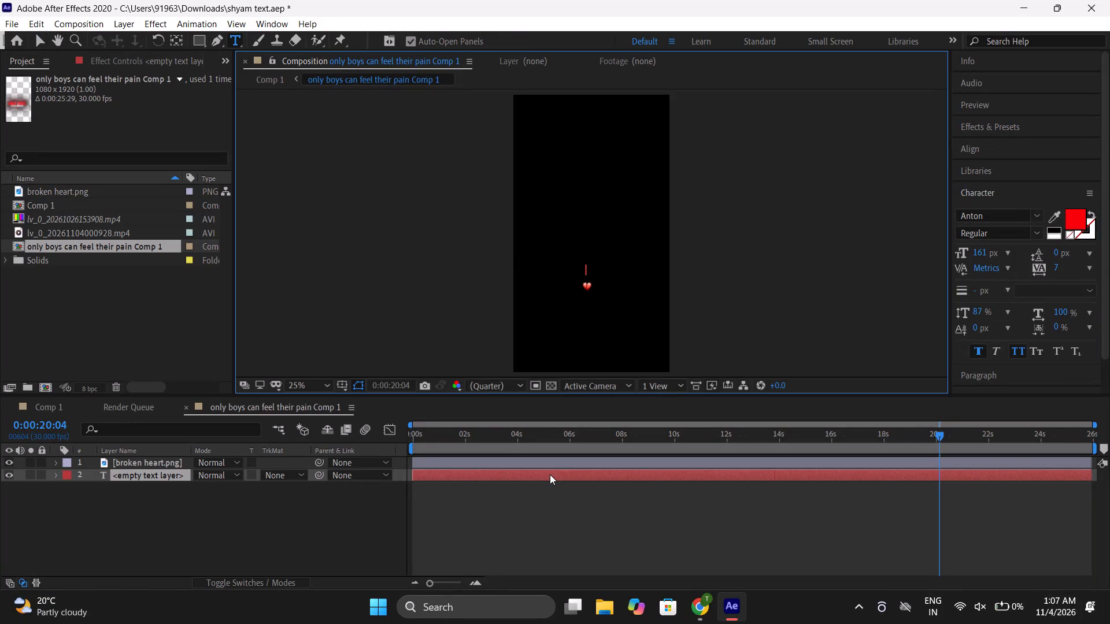
Restore the deleted text and replace its two lines with "girls and their" and "obssesion with rangoli".
key("ctrl+z")
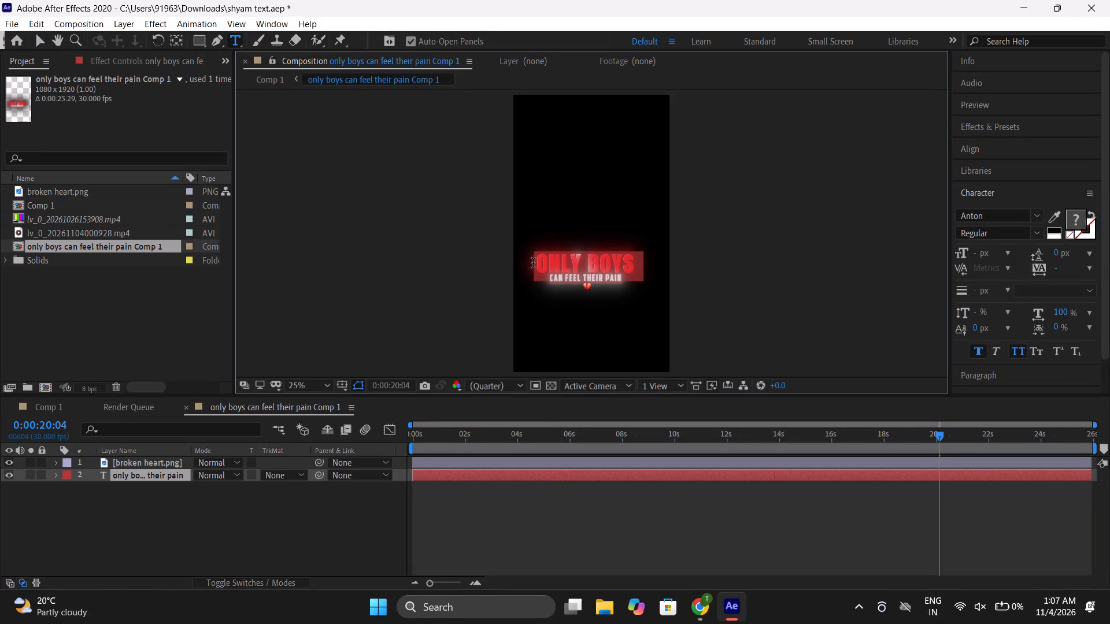
left_click_drag(534, 263, 633, 255)
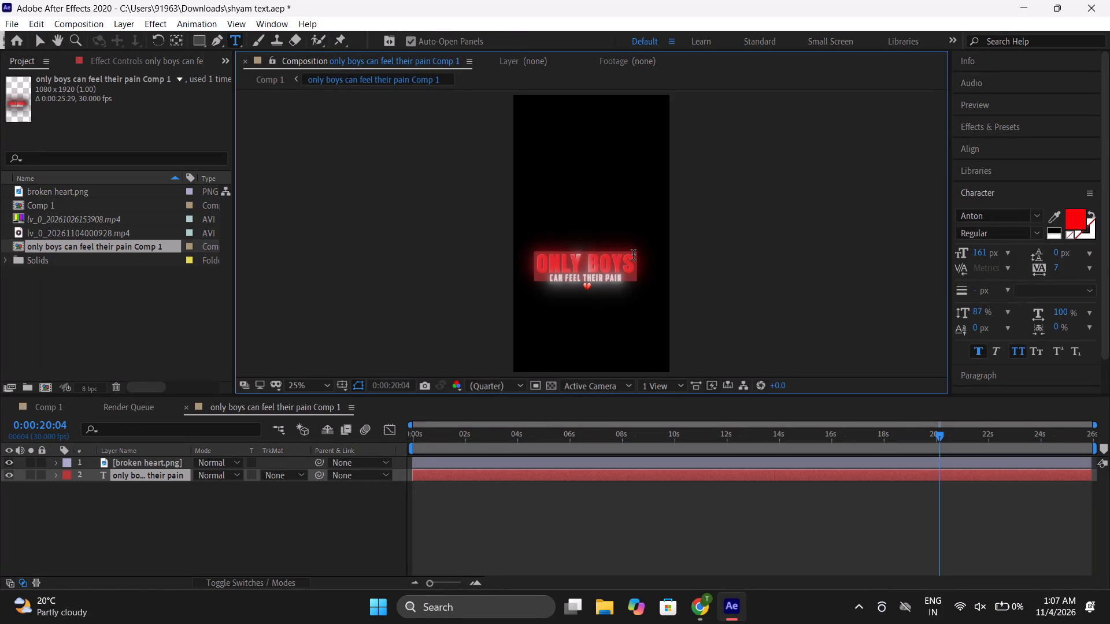
key("BackSpace")
type("girls and th")
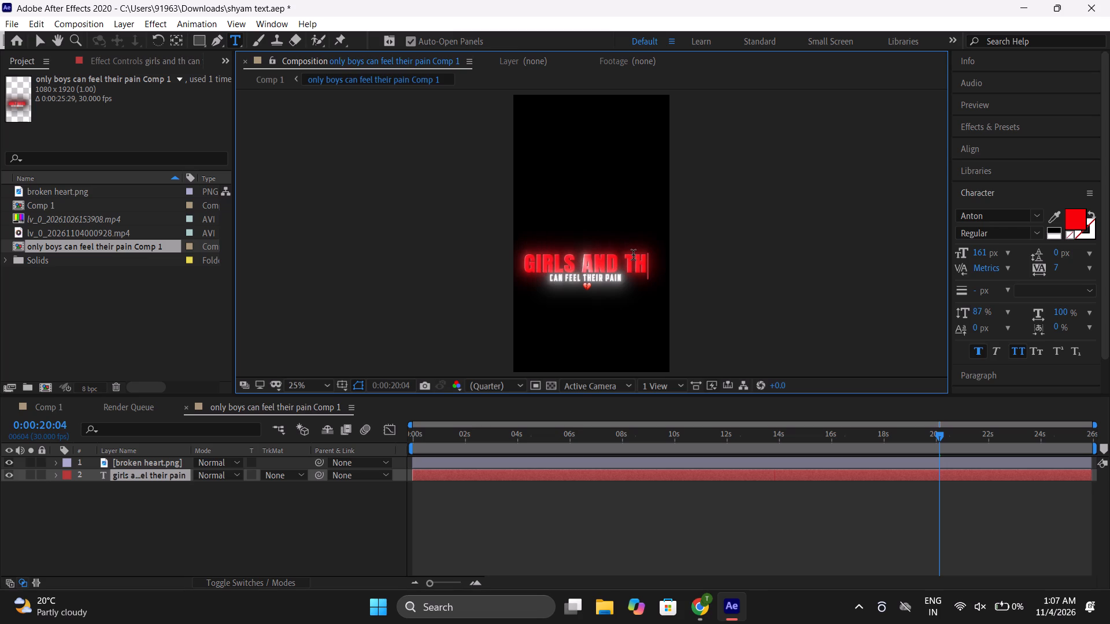
type("eir")
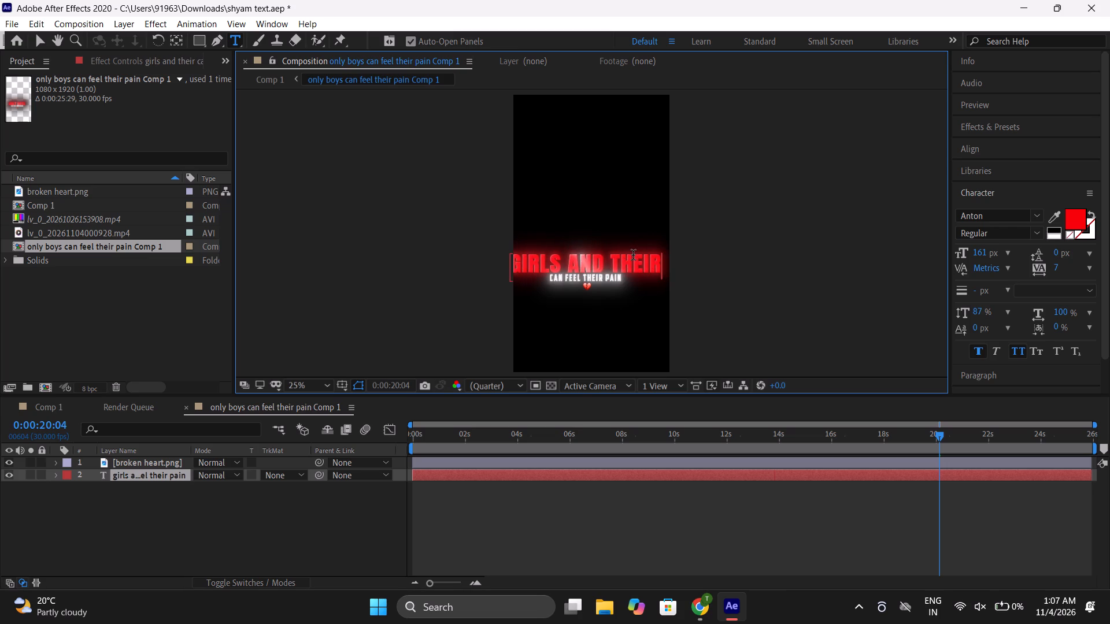
left_click_drag(547, 282, 619, 282)
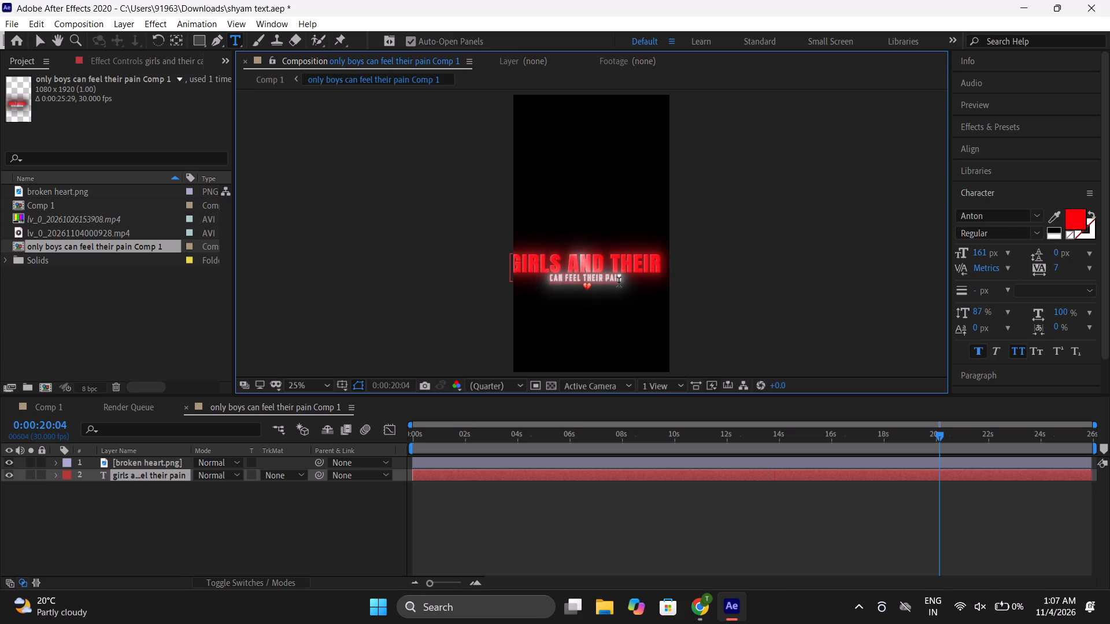
left_click_drag(619, 282, 624, 283)
key("BackSpace")
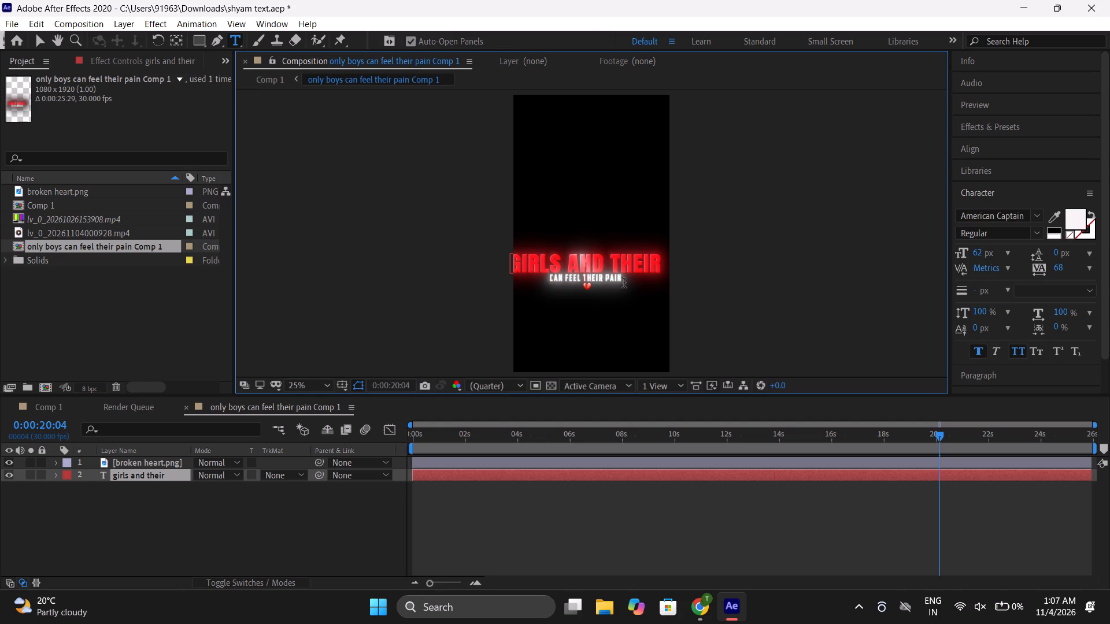
type("obssesion with rangoli")
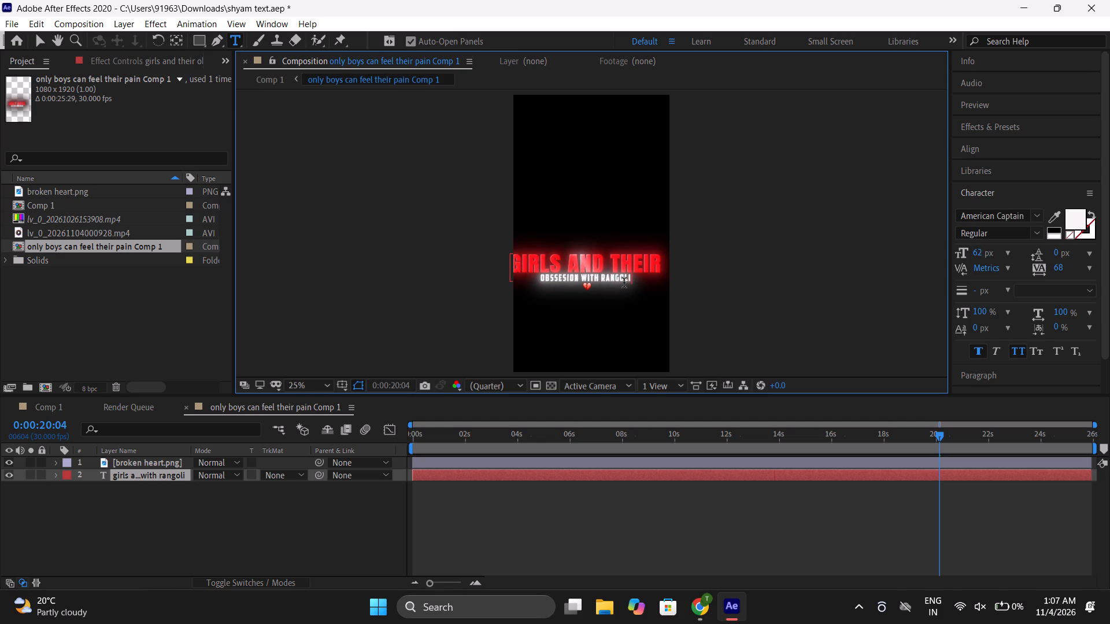
Set the font size of the red "girls and their" line to 113 px.
left_click_drag(513, 263, 652, 257)
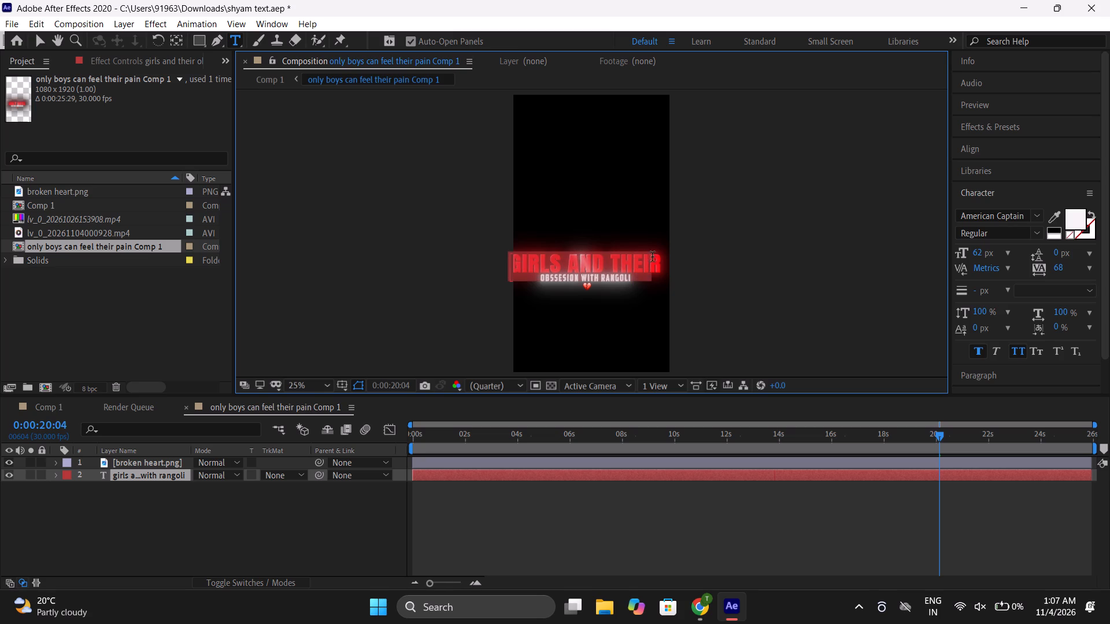
left_click_drag(652, 257, 664, 257)
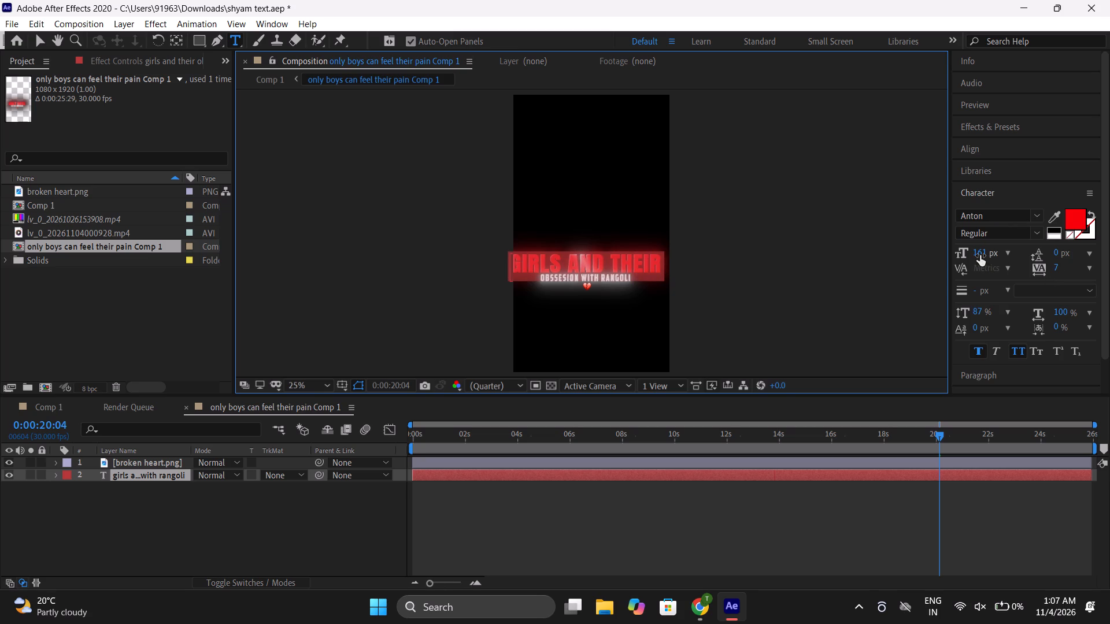
left_click_drag(980, 255, 942, 255)
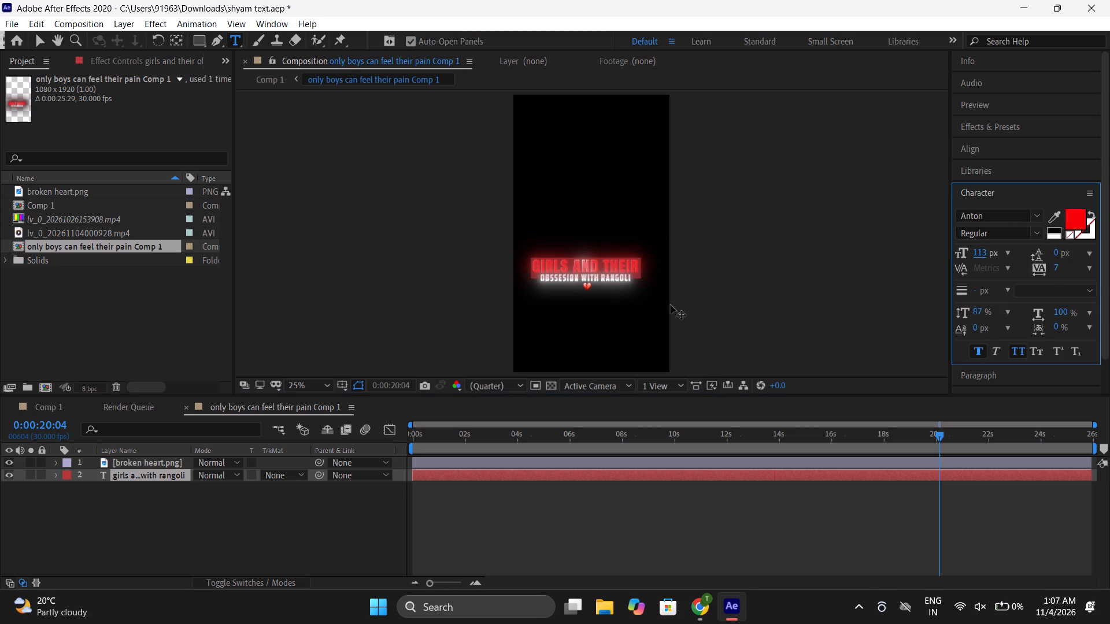
left_click(145, 510)
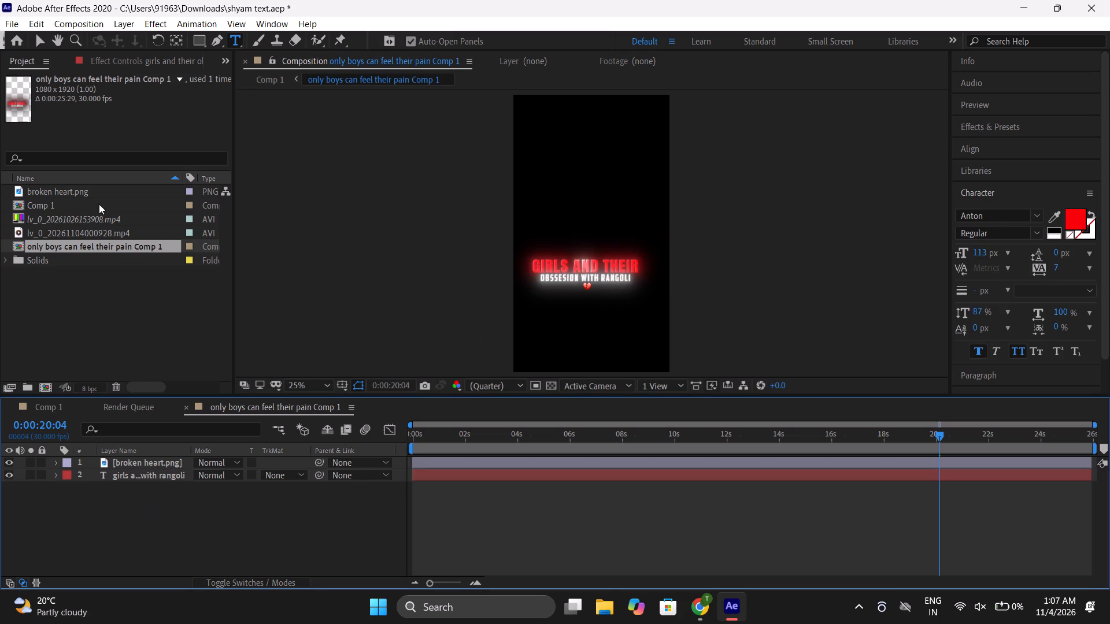
Import the "funny emoji" PNG from the emojis folder in Downloads as footage.
left_click_drag(8, 22, 125, 223)
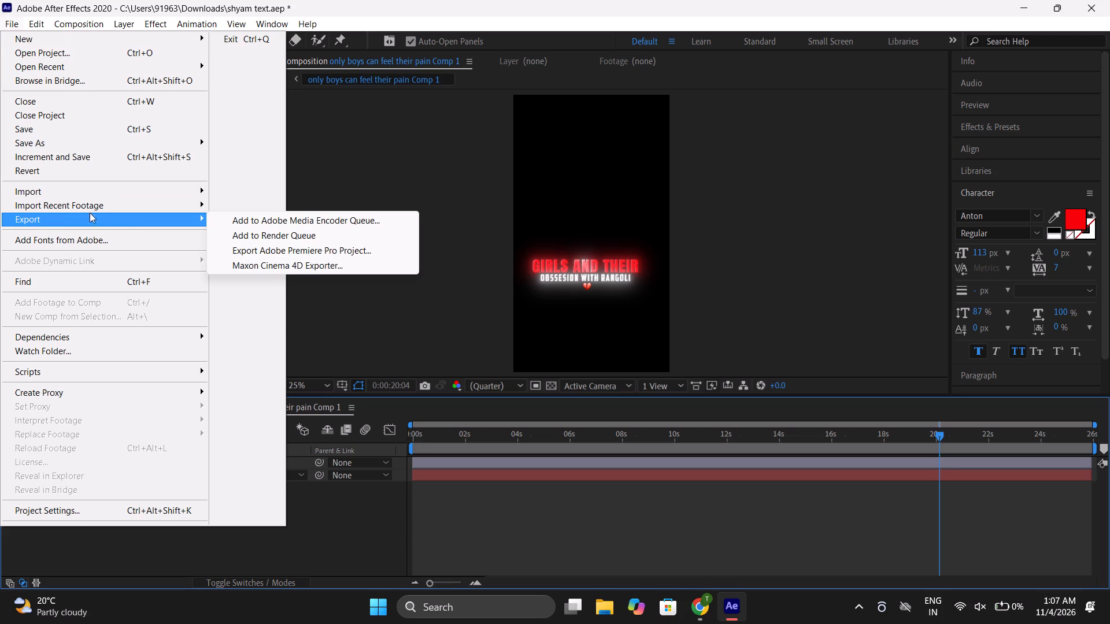
left_click(213, 191)
left_click(203, 191)
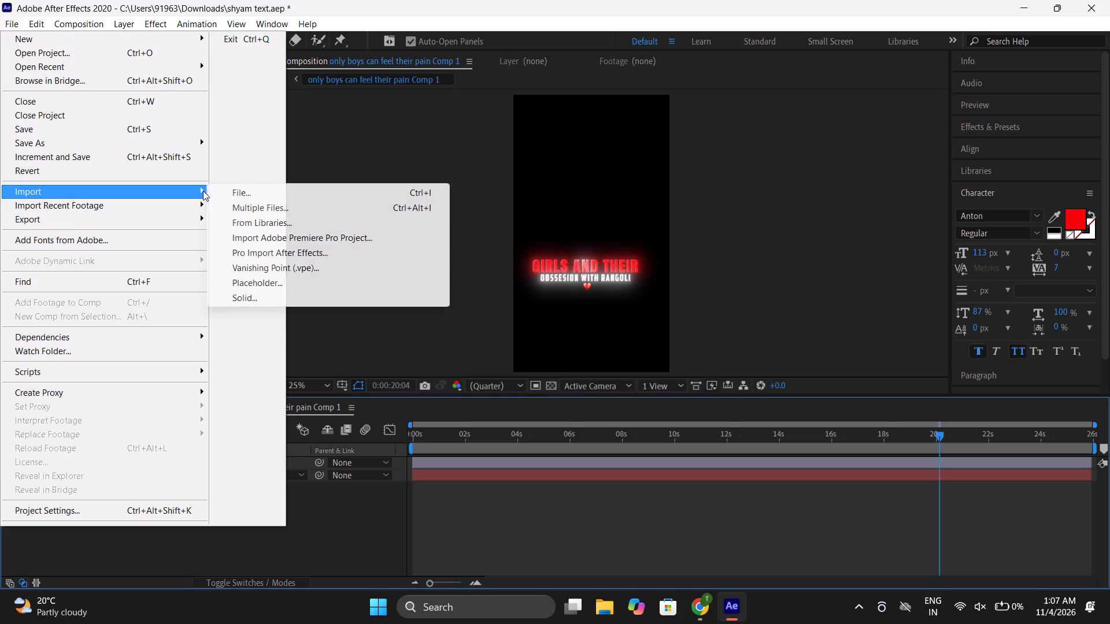
left_click(229, 193)
scroll(268, 252, "down", 1)
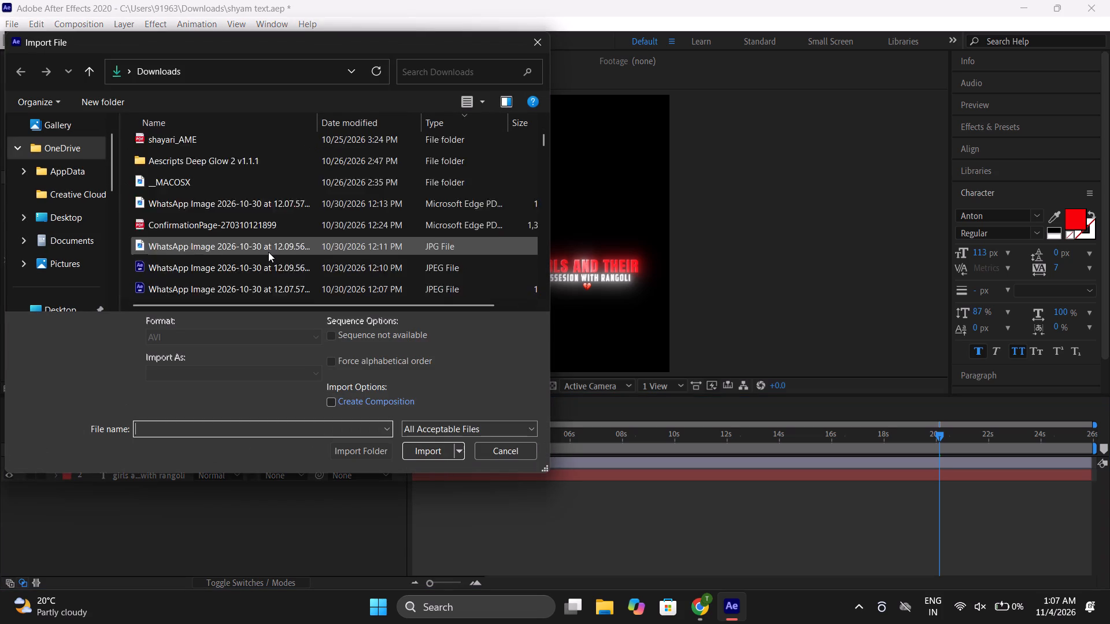
scroll(268, 252, "down", 1)
double_click(221, 201)
scroll(221, 201, "down", 5)
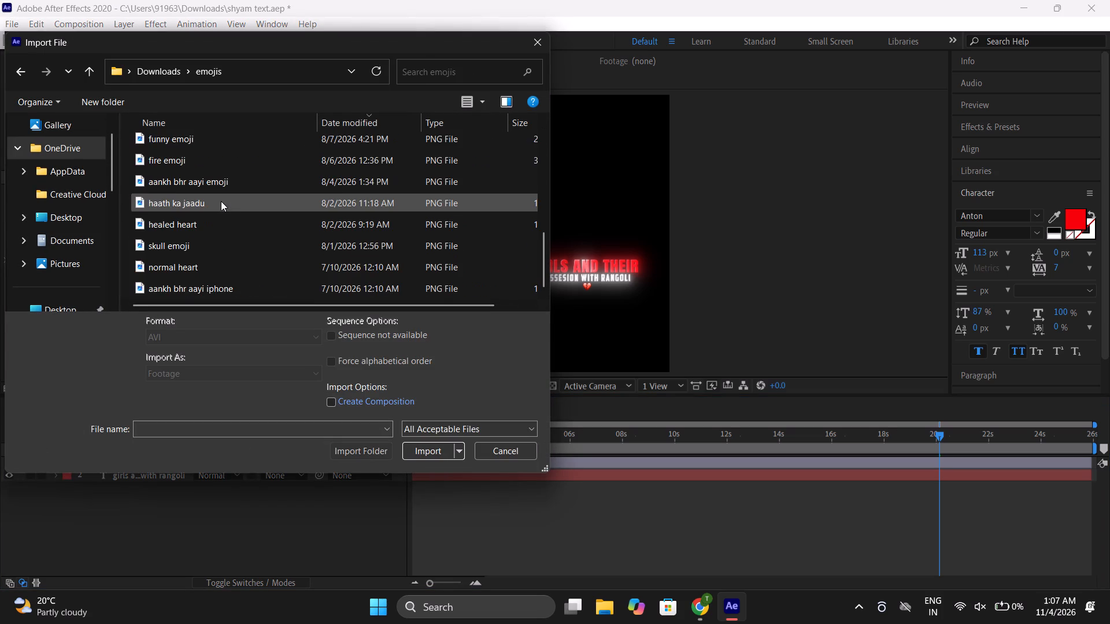
left_click(185, 146)
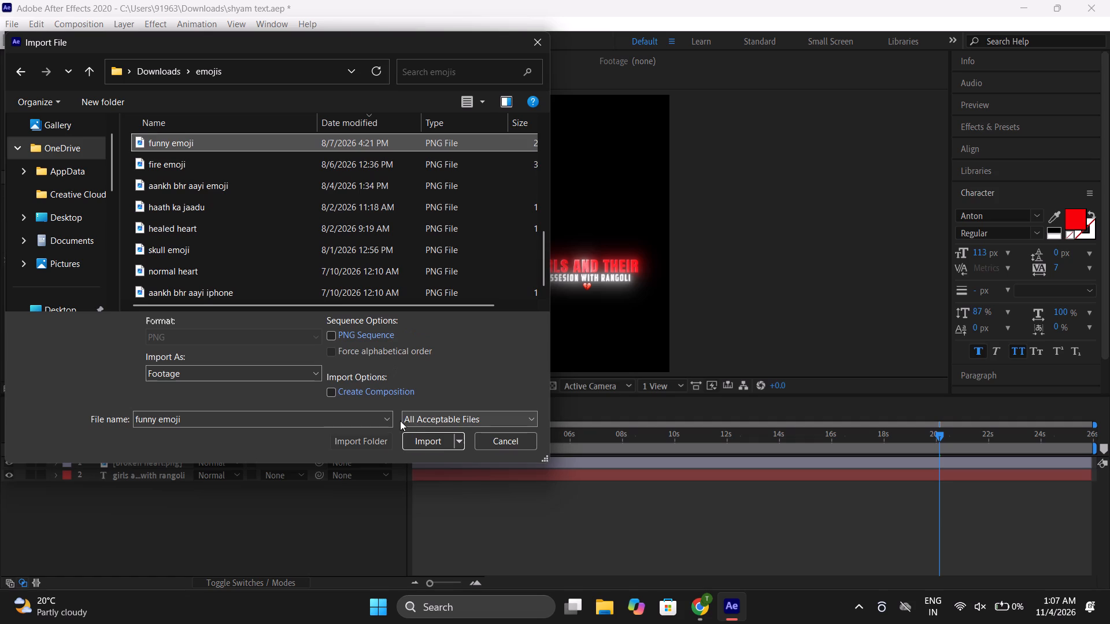
left_click(413, 439)
Add funny emoji.png to the text precomp as a layer between the broken heart and the text.
left_click_drag(92, 220, 131, 442)
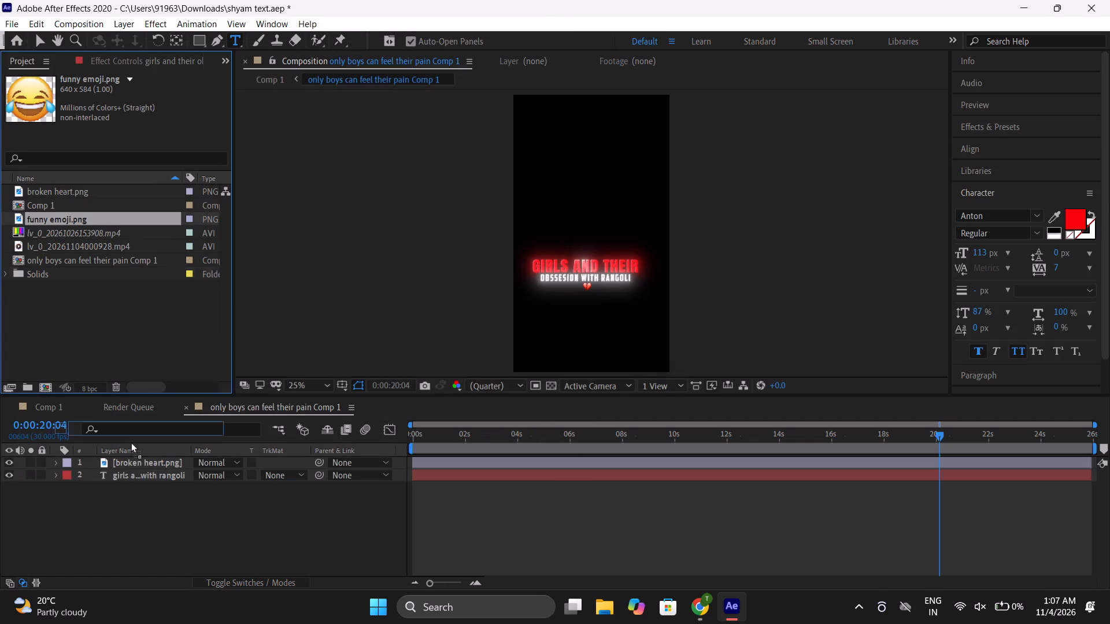
left_click_drag(131, 442, 115, 467)
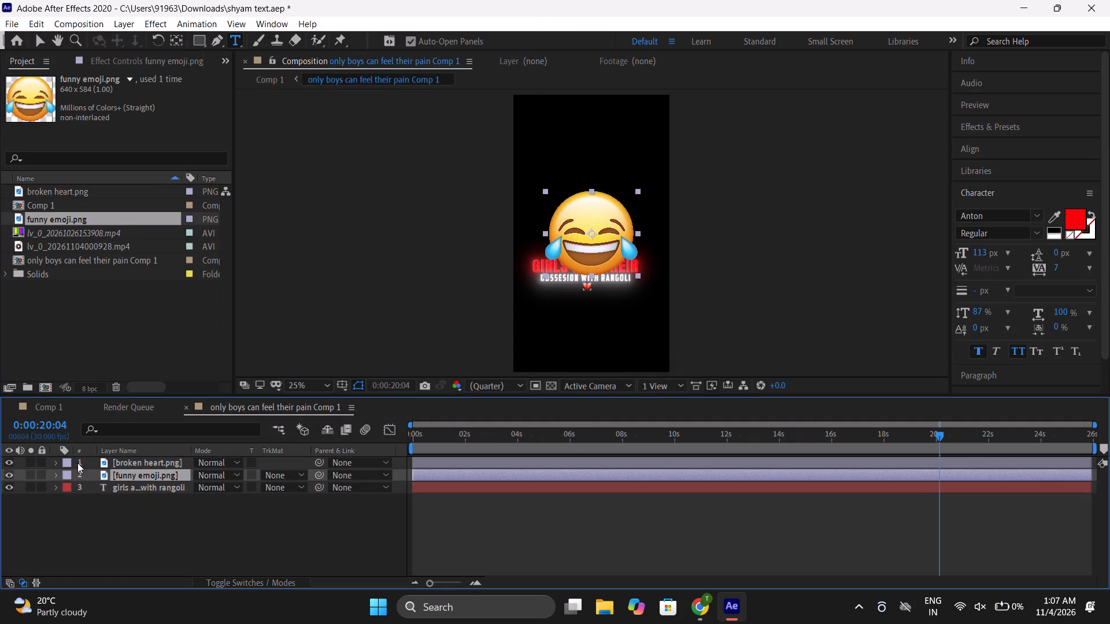
Copy the broken heart layer's effects onto the funny emoji layer and delete the broken heart layer.
left_click(60, 463)
left_click(91, 474)
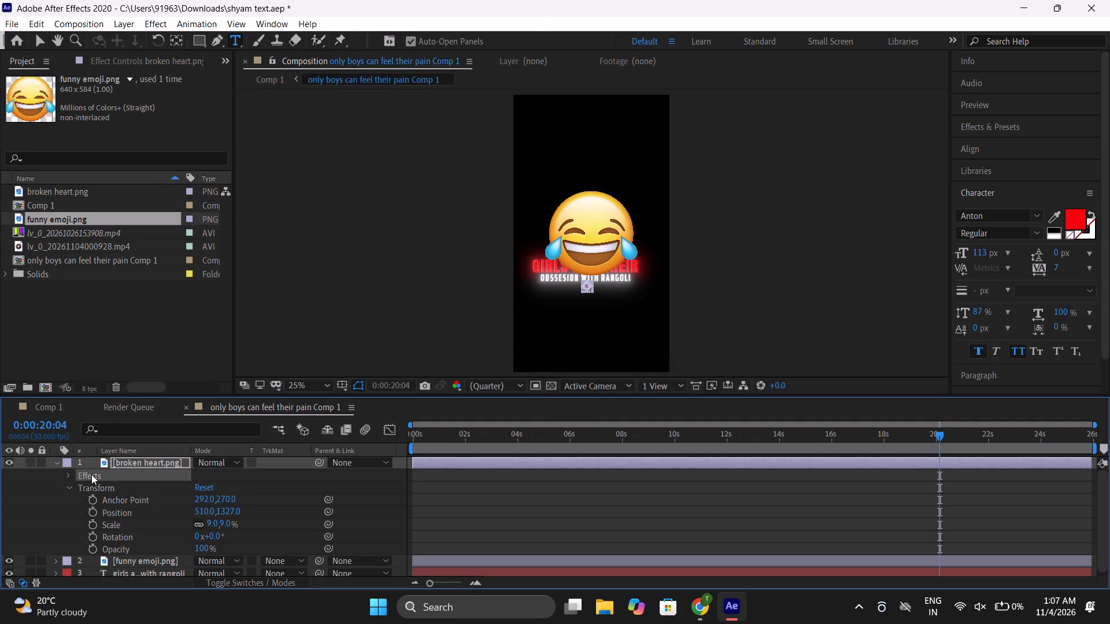
key("ctrl+c")
left_click(151, 563)
key("ctrl+v")
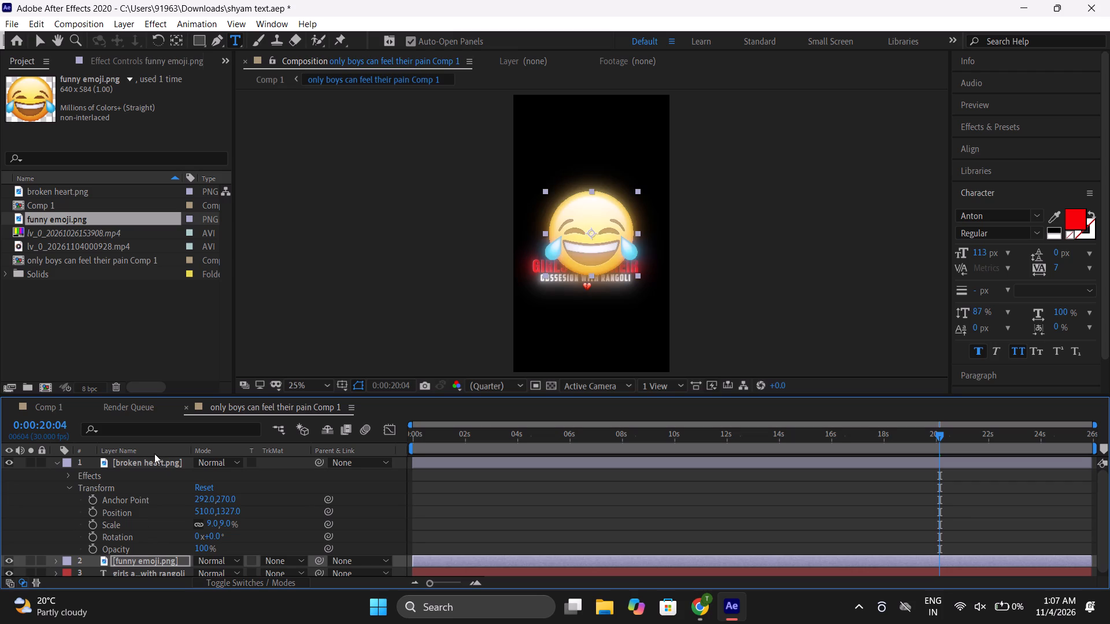
left_click(146, 460)
key("Delete")
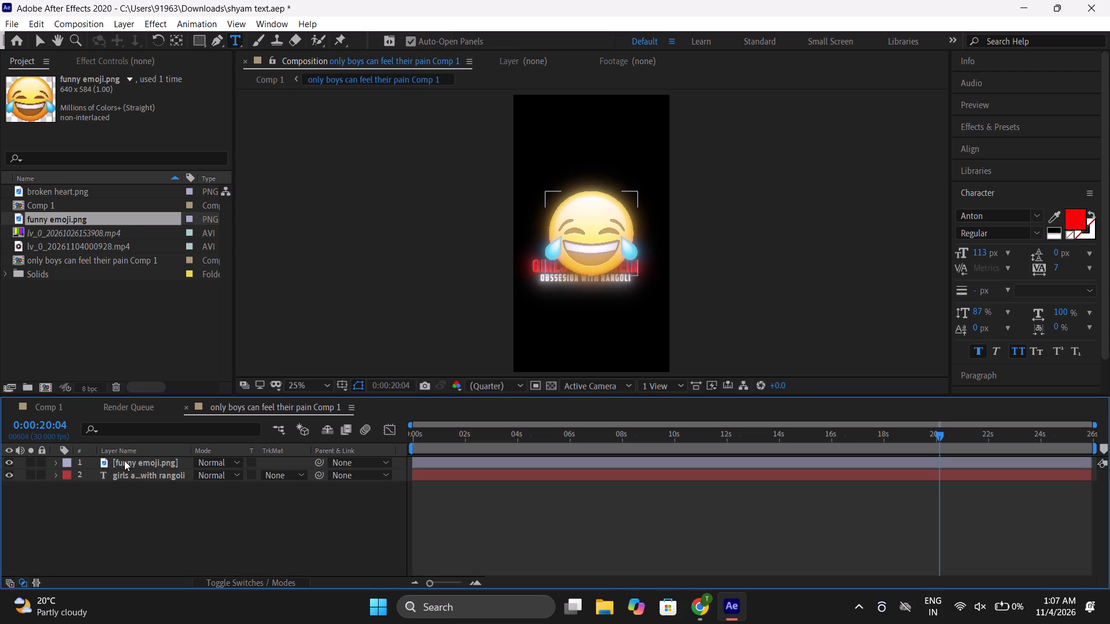
Scale the funny emoji layer to 16% and move it below the text, at position 540, 1349.
left_click(55, 462)
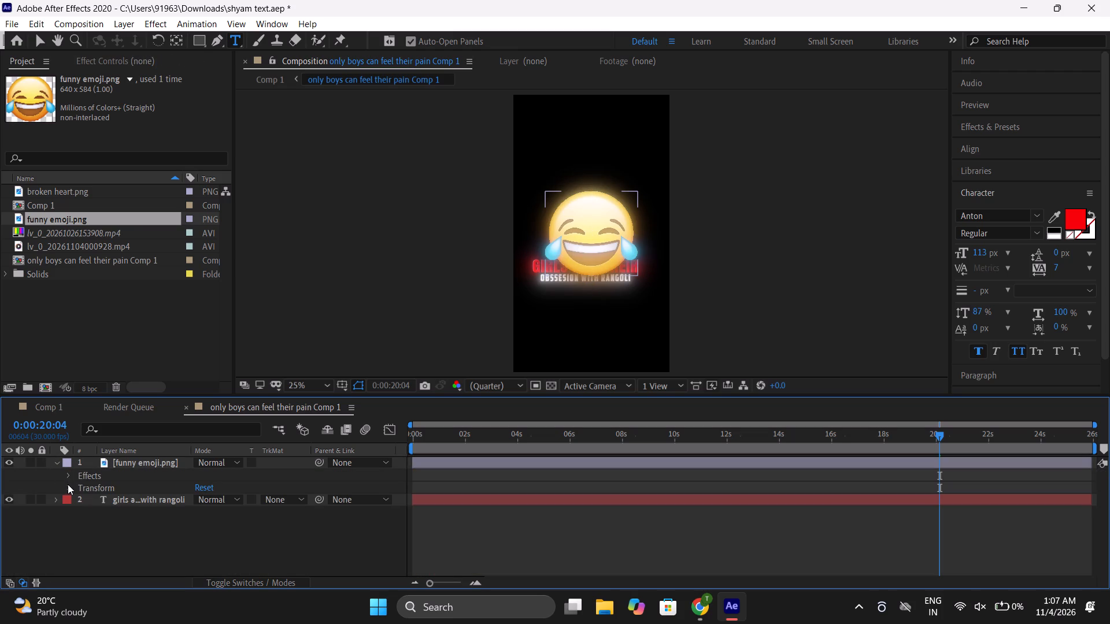
left_click(68, 489)
left_click_drag(216, 521, 188, 534)
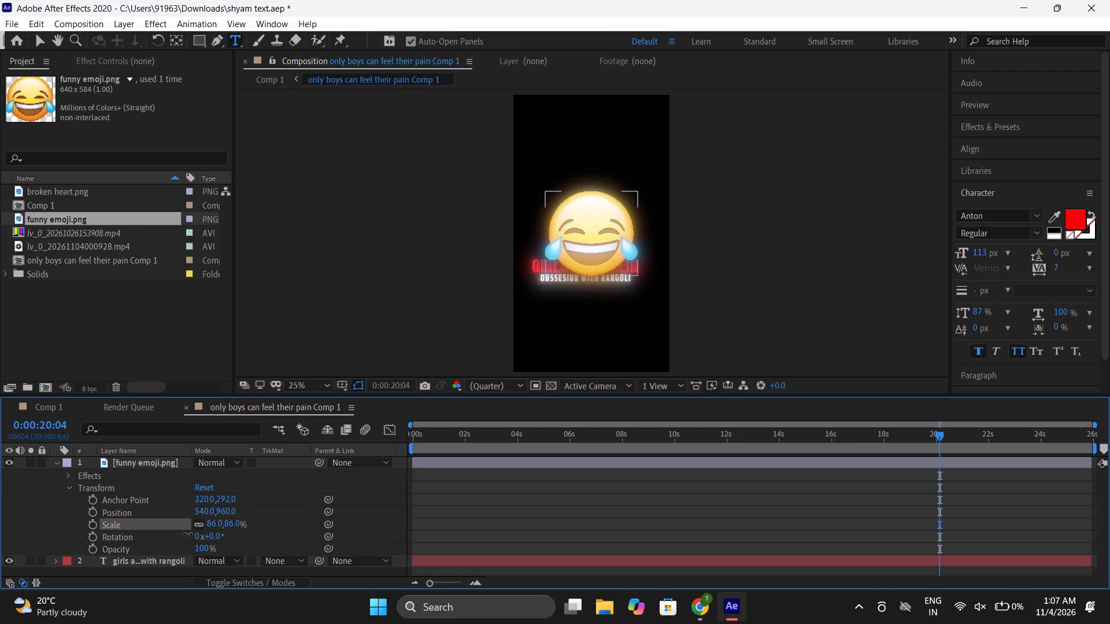
left_click_drag(188, 534, 171, 543)
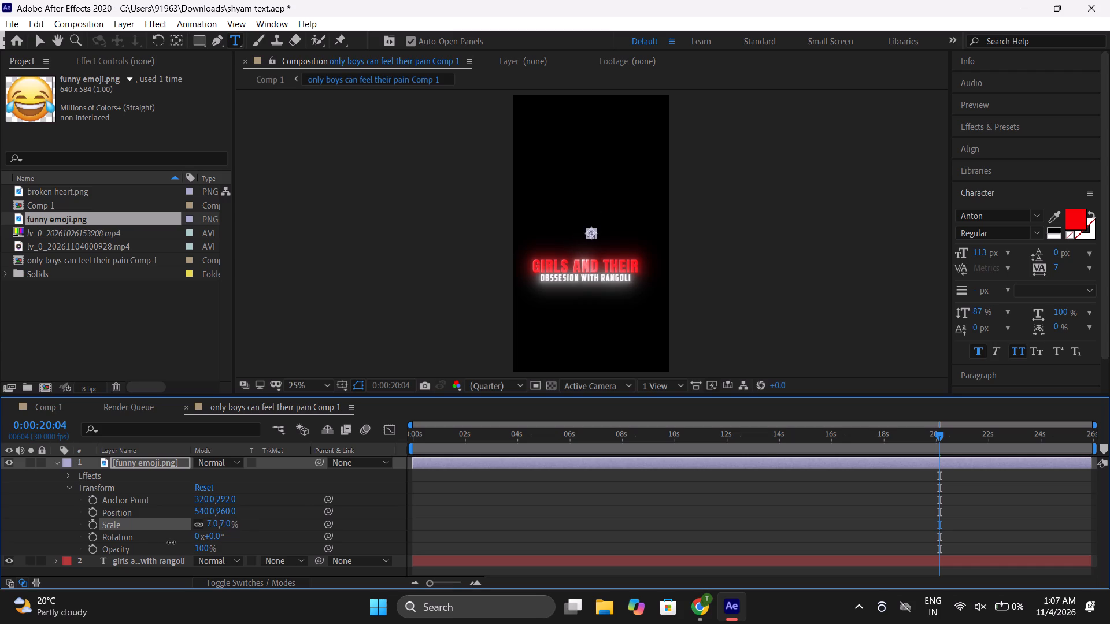
left_click_drag(171, 543, 176, 542)
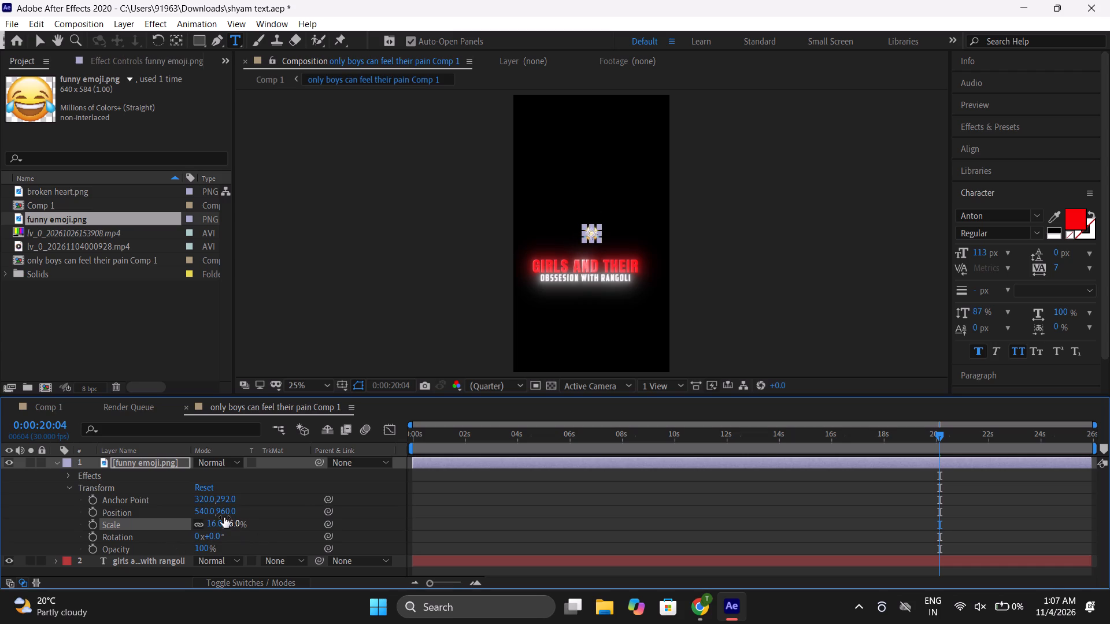
left_click_drag(223, 512, 453, 563)
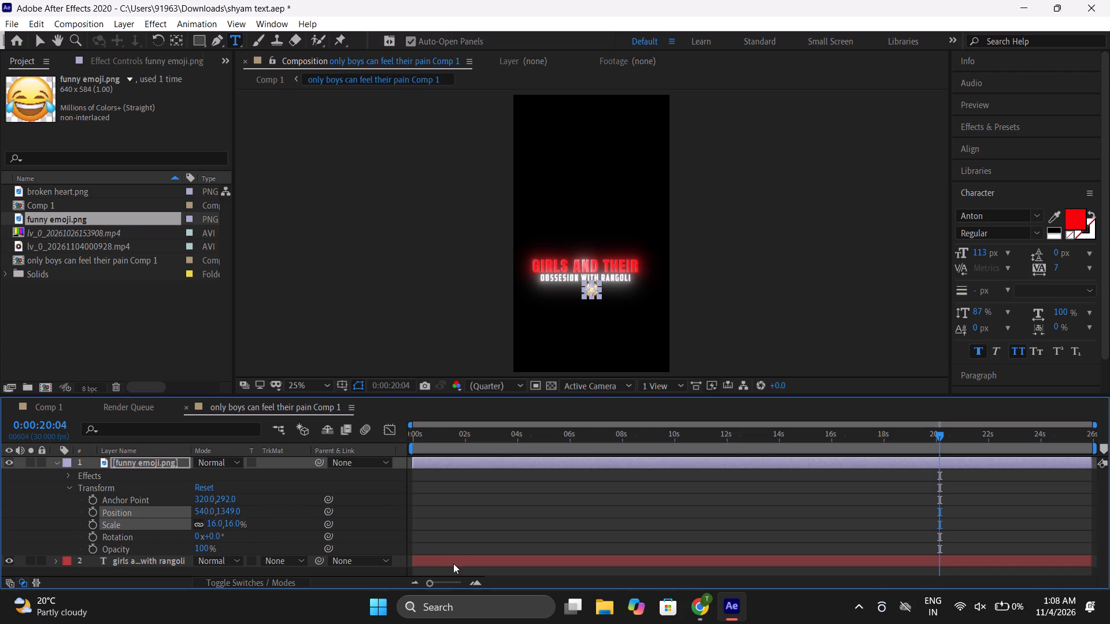
left_click(56, 465)
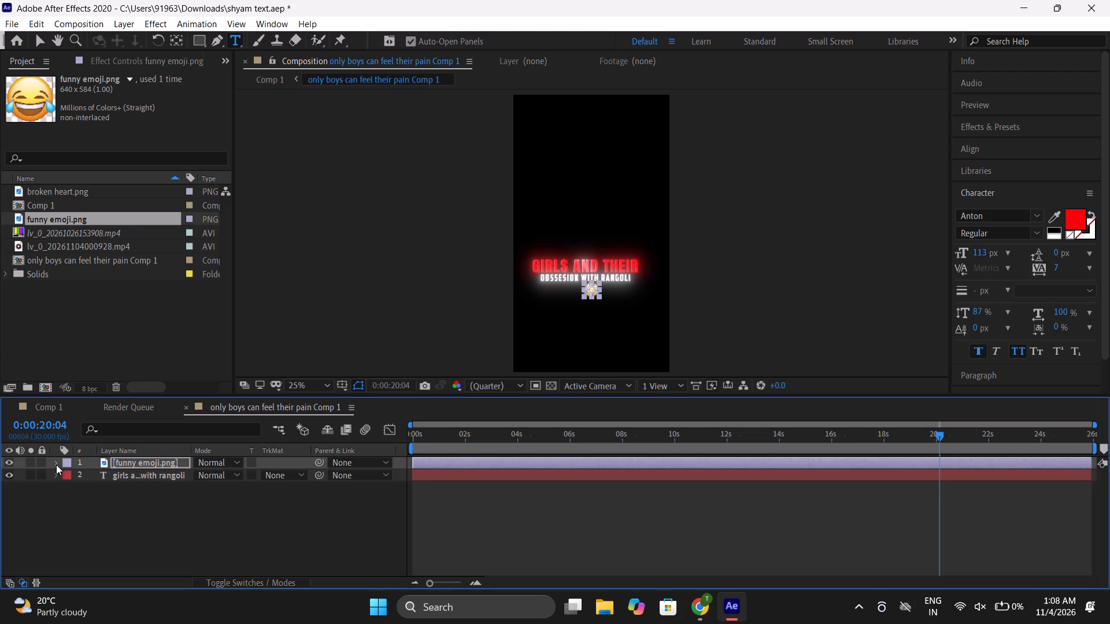
Shift the text layer slightly to the right so it lines up better with the emoji.
left_click(164, 480)
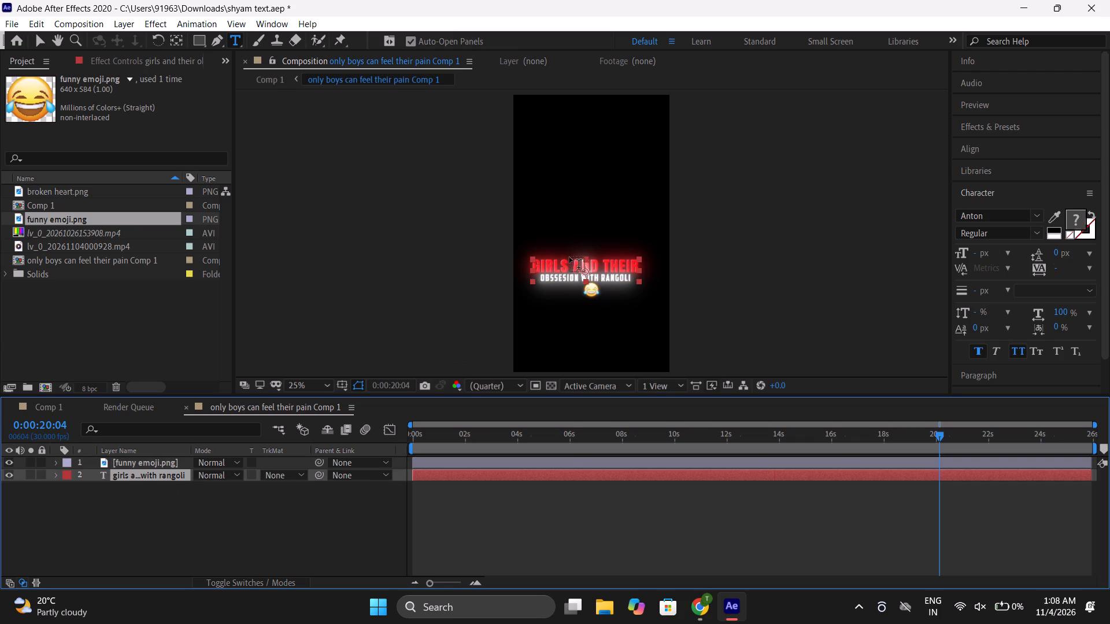
left_click_drag(43, 39, 591, 316)
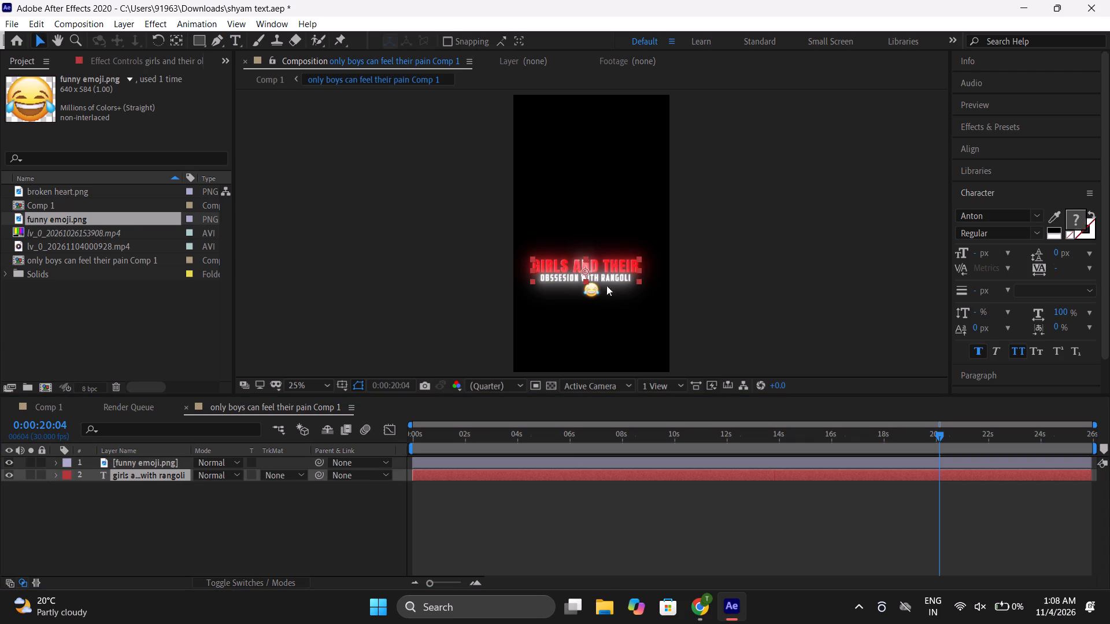
left_click(585, 270)
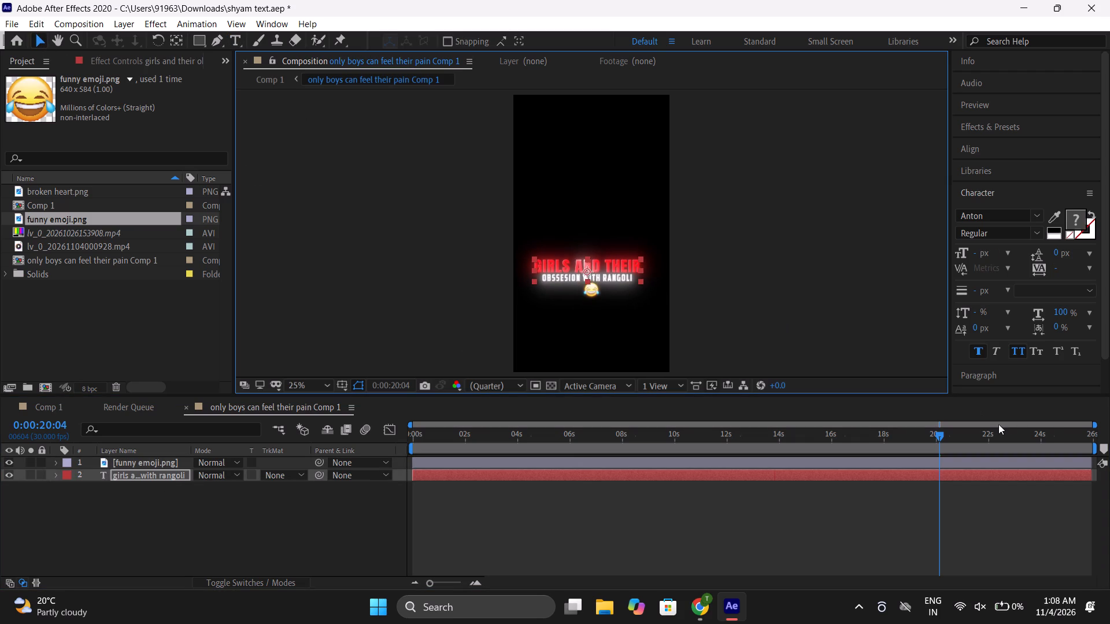
Trim the end of the funny emoji layer to the playhead at 0:00:20:04.
left_click_drag(1092, 465, 987, 471)
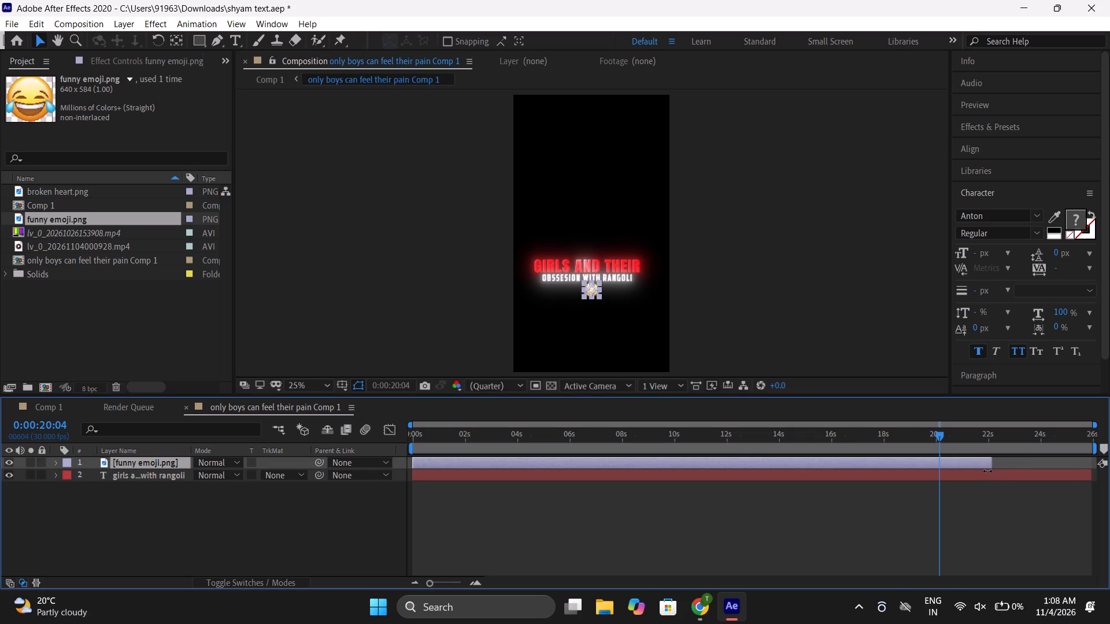
left_click_drag(987, 471, 941, 469)
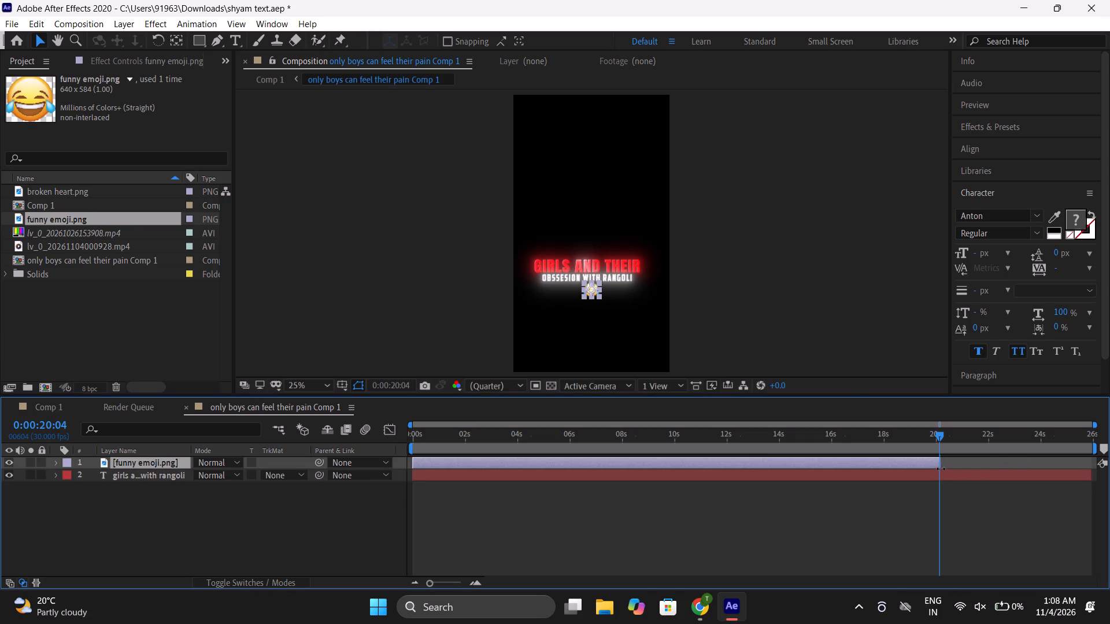
left_click_drag(941, 469, 941, 469)
Return to Comp 1, check its text and emoji along the timeline, and render it to Comp 1.avi through the render queue.
left_click(273, 83)
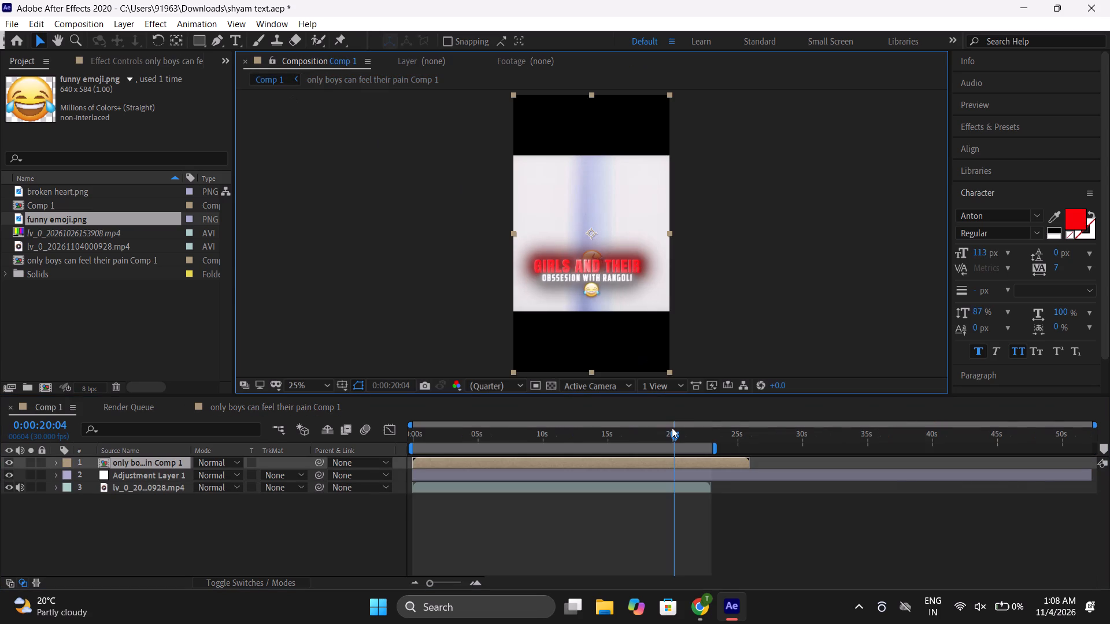
left_click_drag(675, 436, 690, 437)
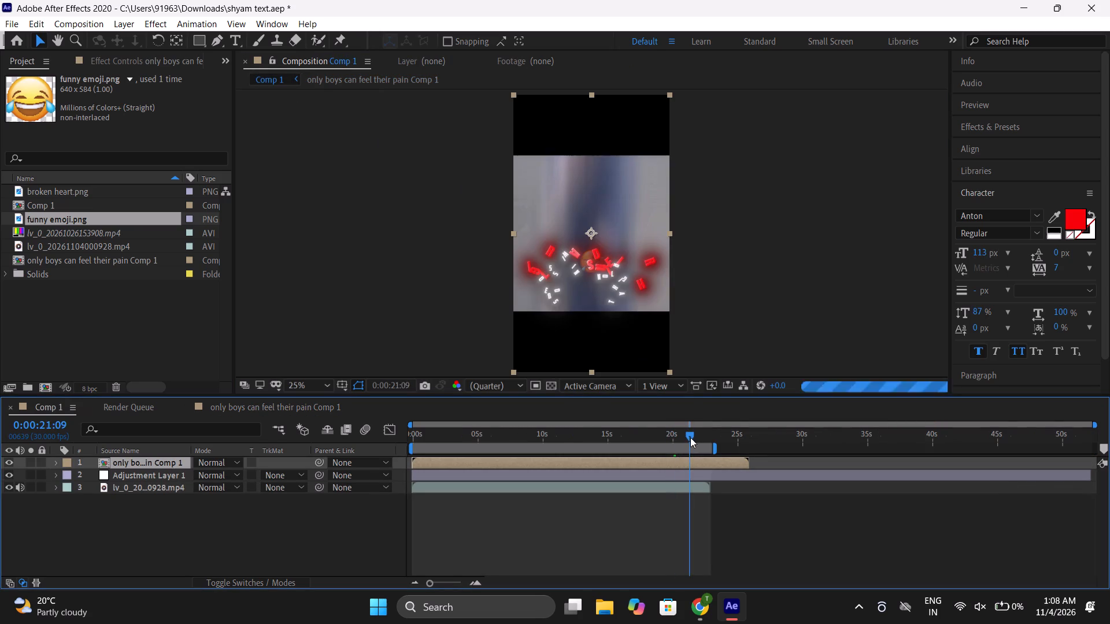
left_click_drag(690, 437, 517, 448)
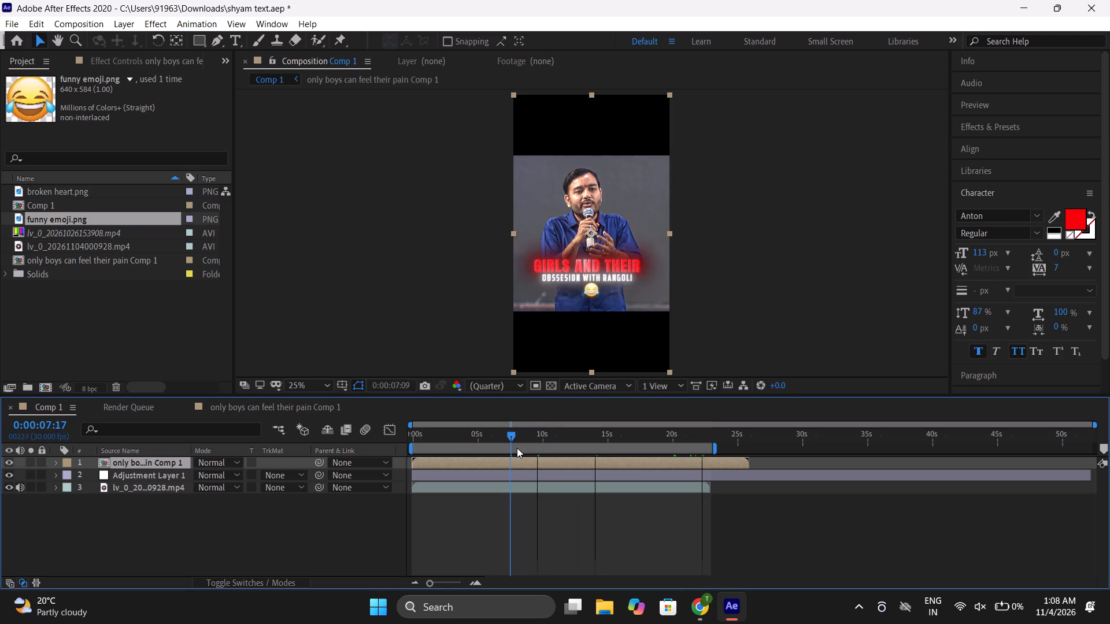
left_click_drag(517, 448, 521, 448)
left_click_drag(12, 23, 92, 239)
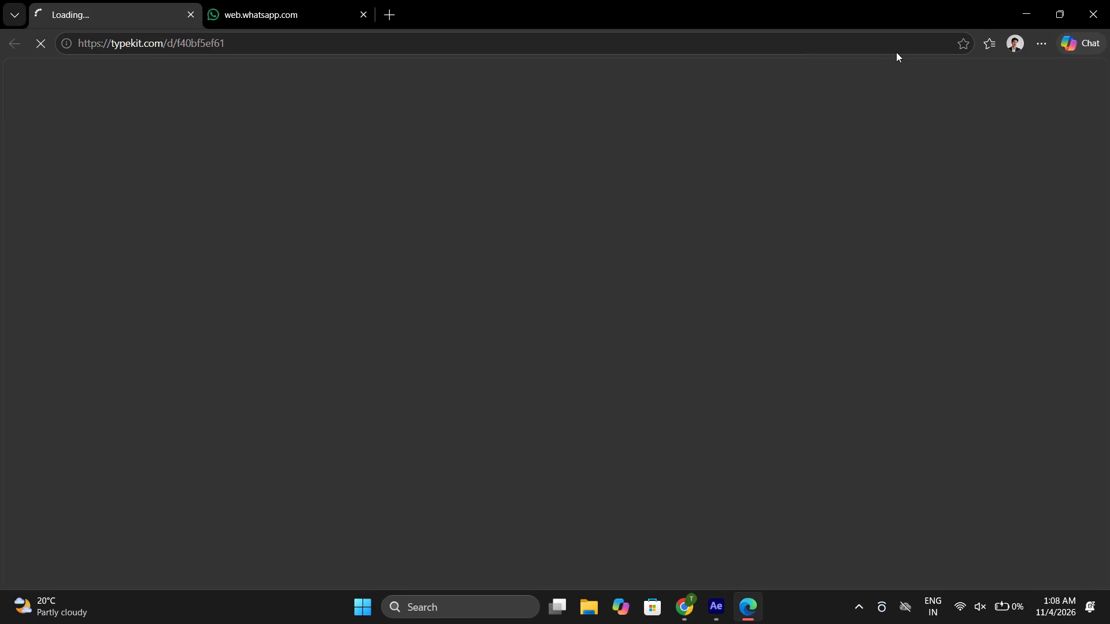
left_click(1109, 0)
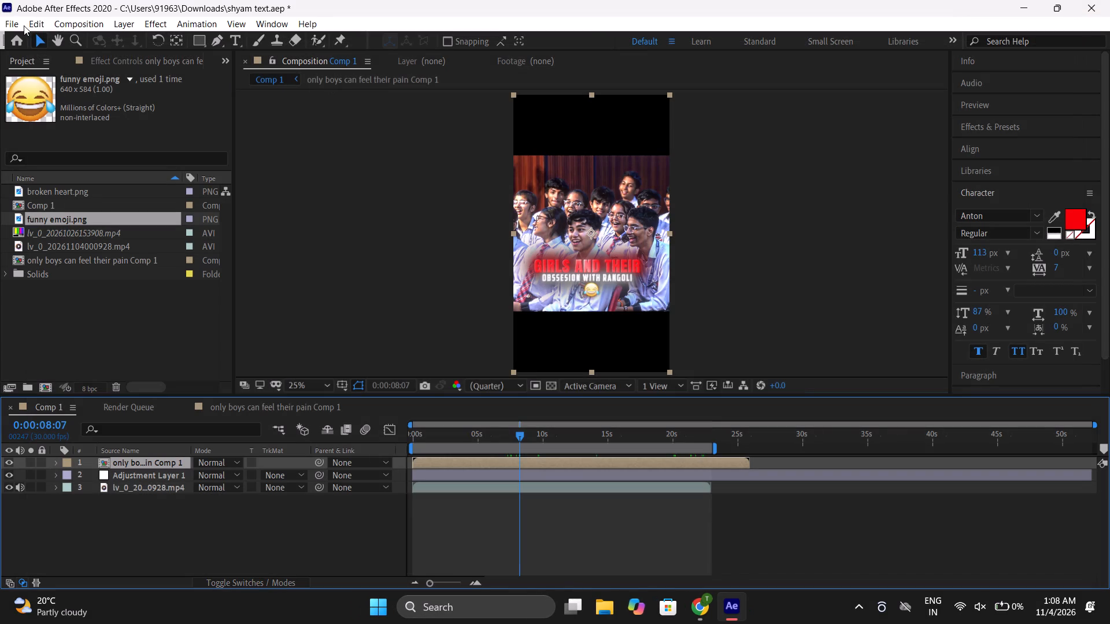
left_click(24, 25)
left_click(8, 24)
left_click(9, 24)
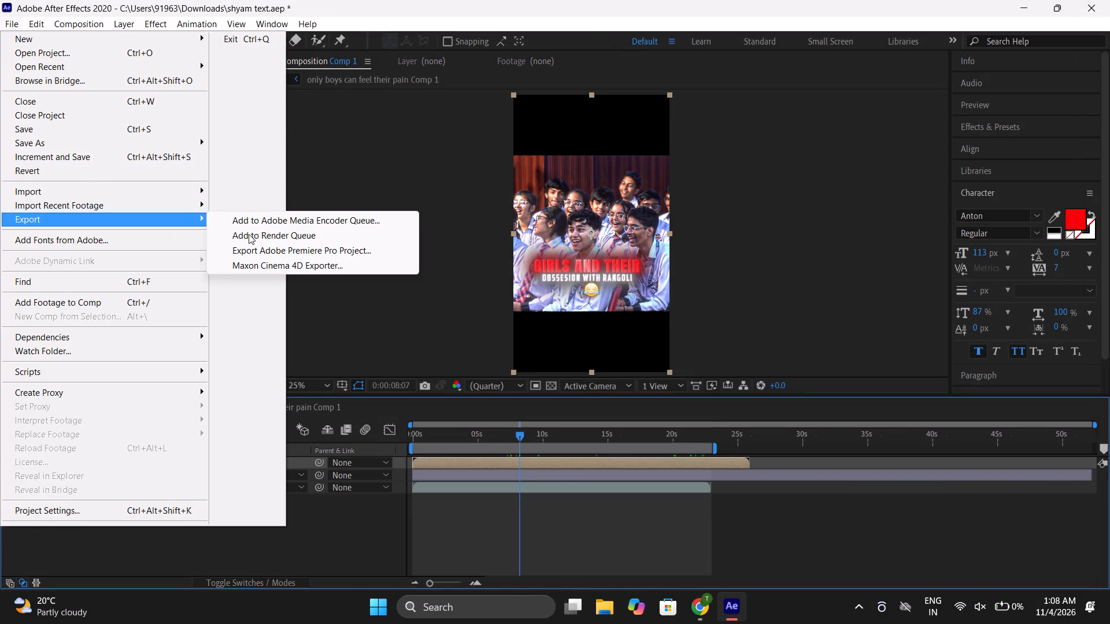
left_click(249, 234)
left_click(1060, 450)
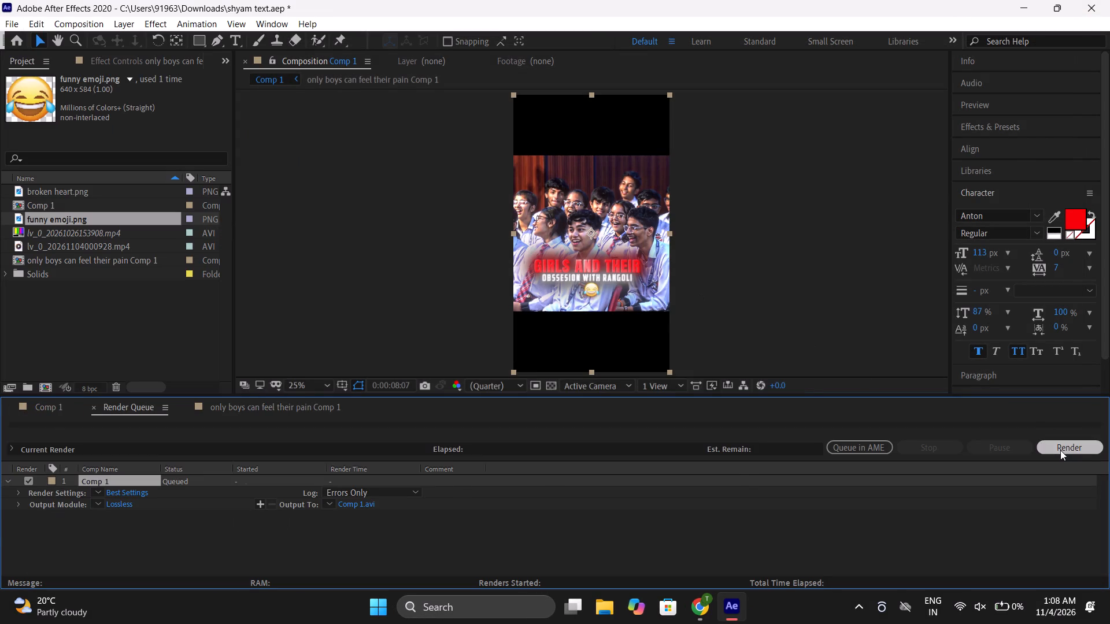
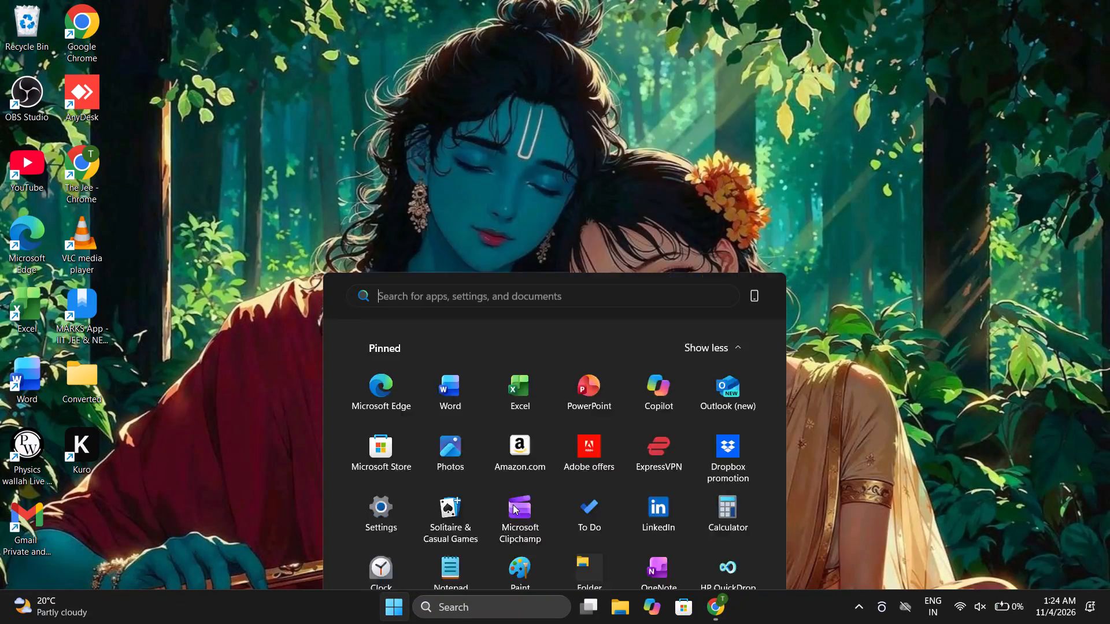
Switch to the AVI to MP4 converter, load Comp 1.avi from Downloads, convert it to MP4, and minimize the converter window.
scroll(591, 455, "down", 3)
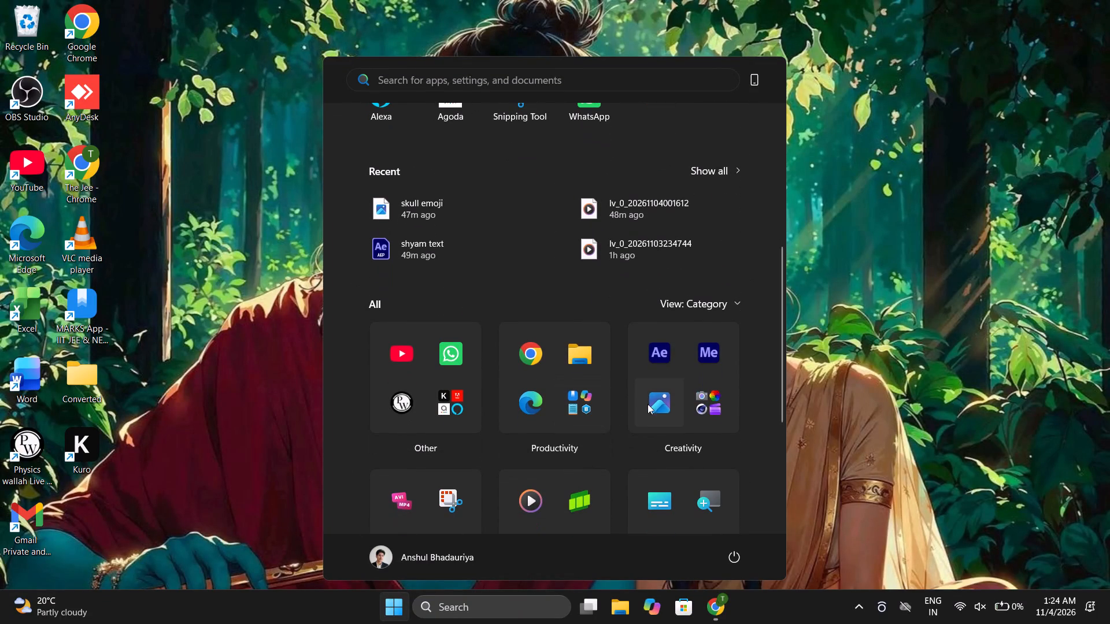
scroll(495, 426, "down", 1)
left_click(394, 404)
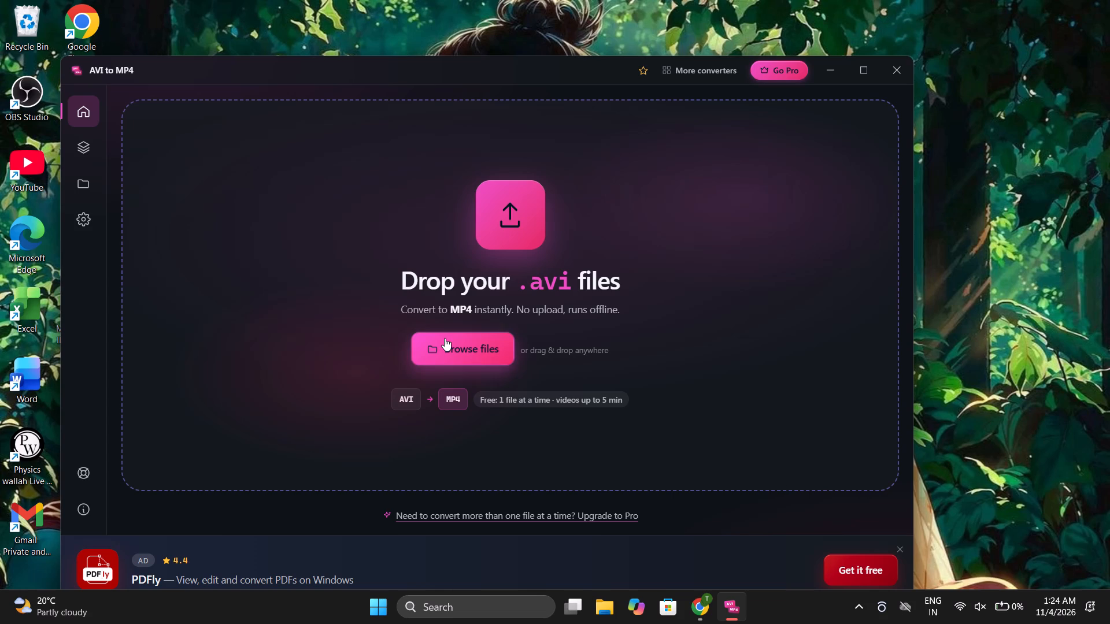
left_click(445, 338)
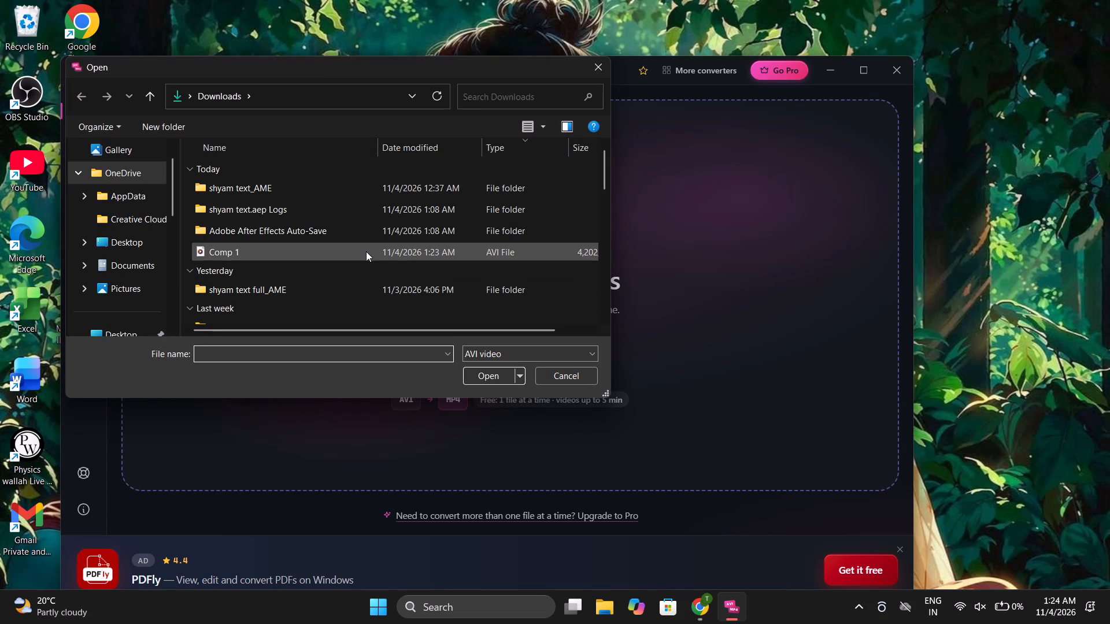
left_click(366, 251)
left_click(487, 369)
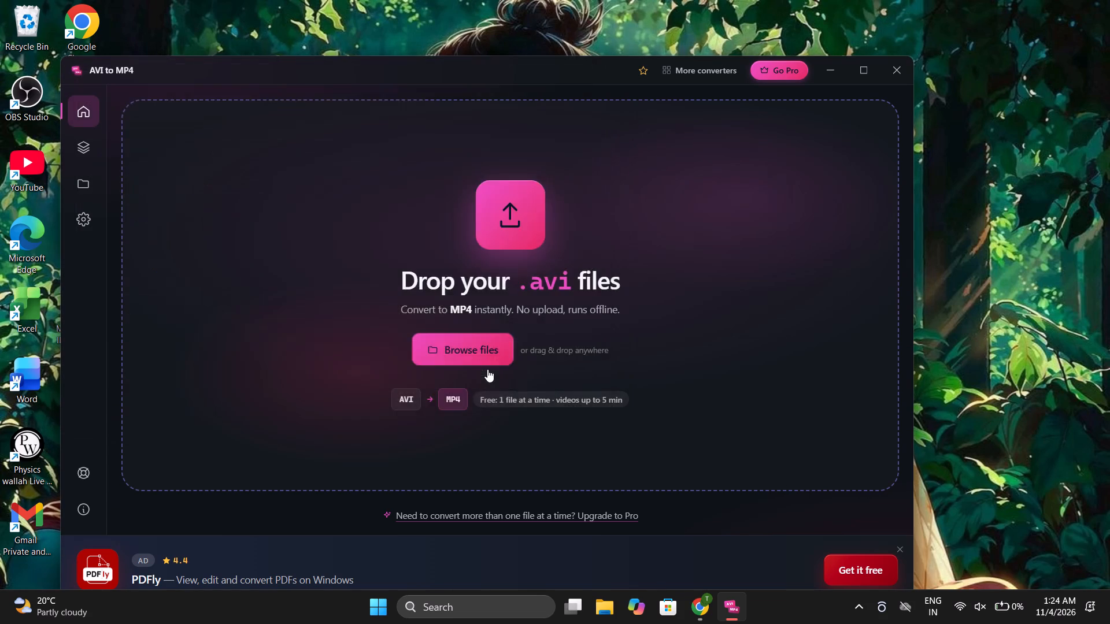
left_click(431, 507)
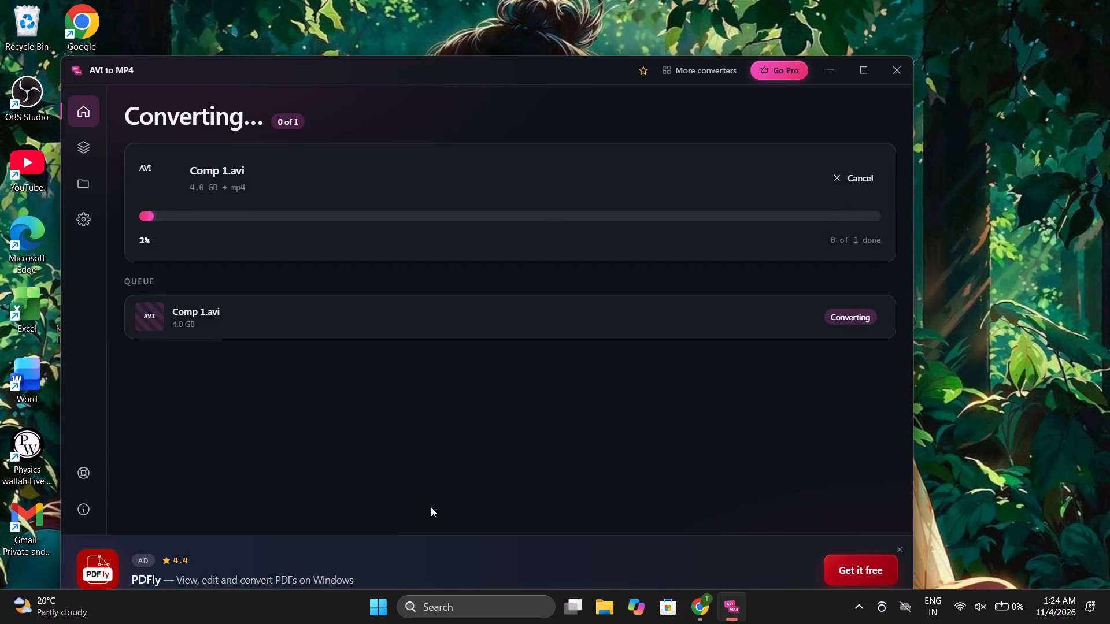
left_click(830, 73)
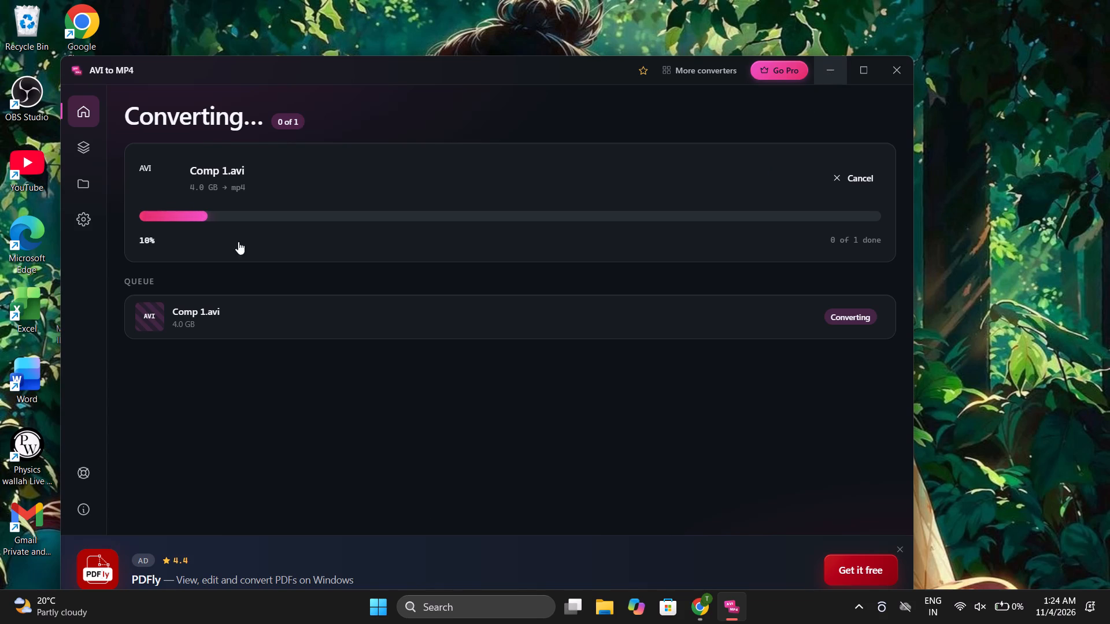
Launch Kuro from the desktop.
double_click(83, 450)
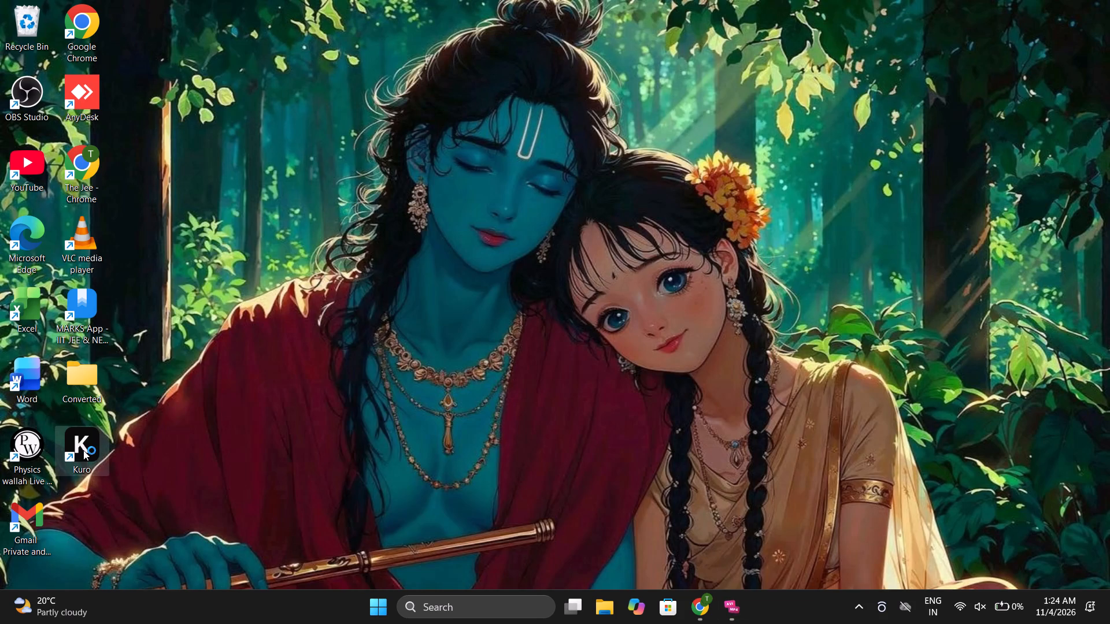
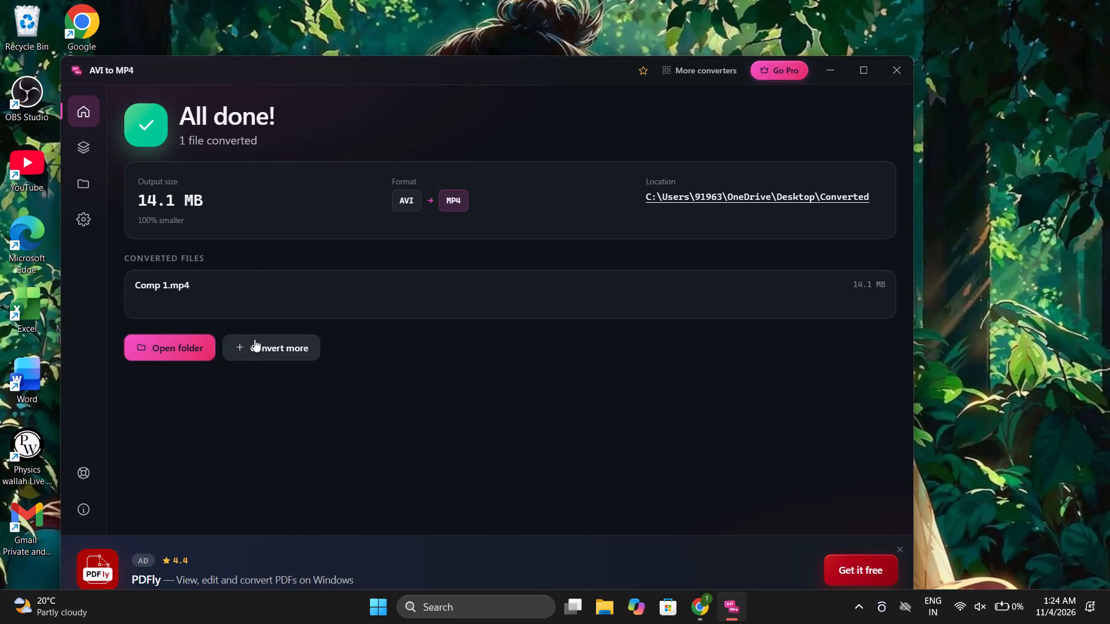
Open the converter's output folder and move the converted Comp 1 MP4 file from Converted to Downloads.
left_click(191, 349)
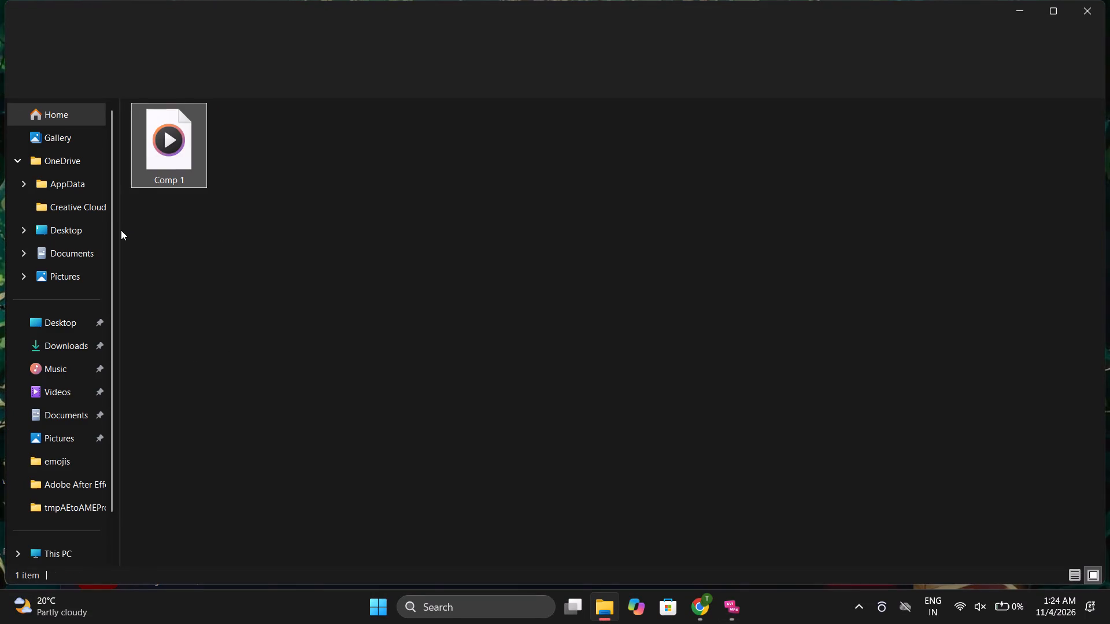
left_click(90, 81)
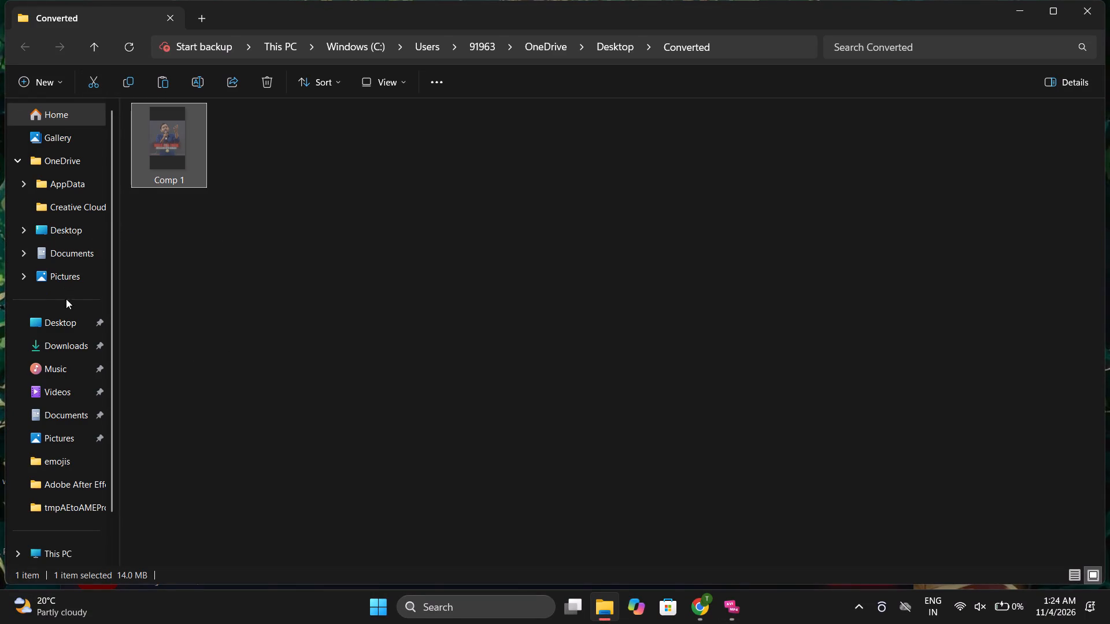
left_click(65, 340)
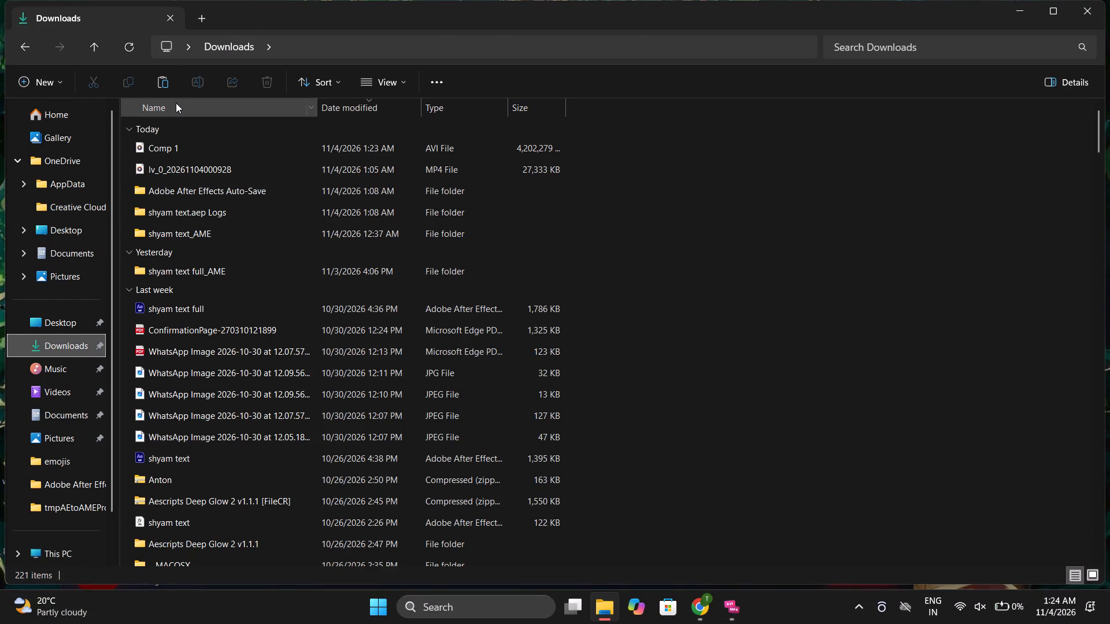
left_click(165, 84)
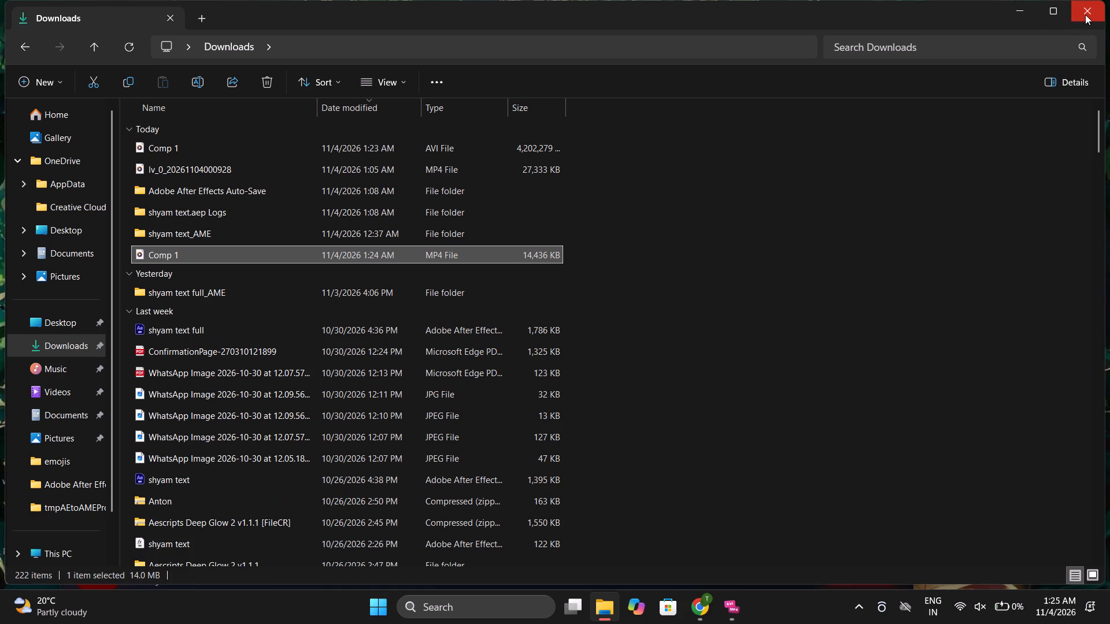
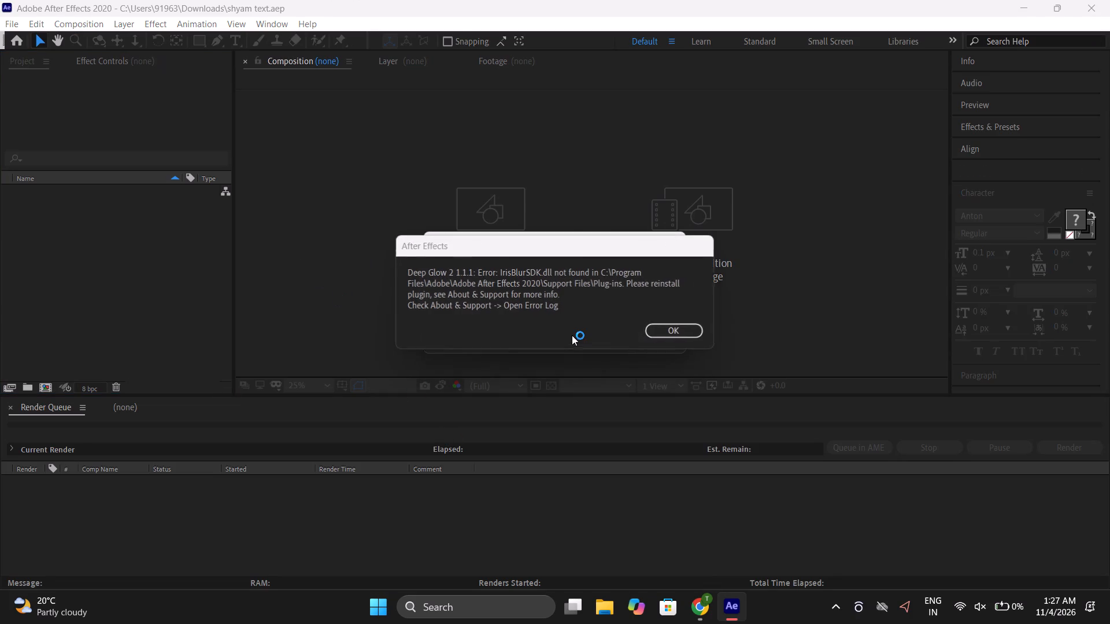
Dismiss the Deep Glow 2 plugin messages to finish opening the shyam text project.
left_click(697, 332)
left_click(697, 332)
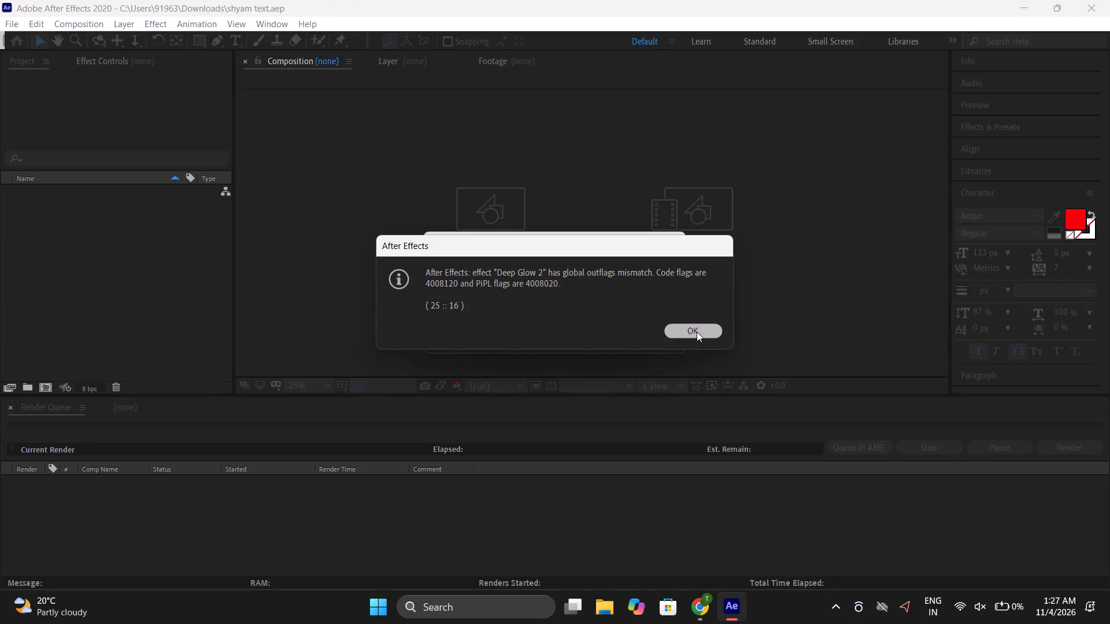
left_click(683, 318)
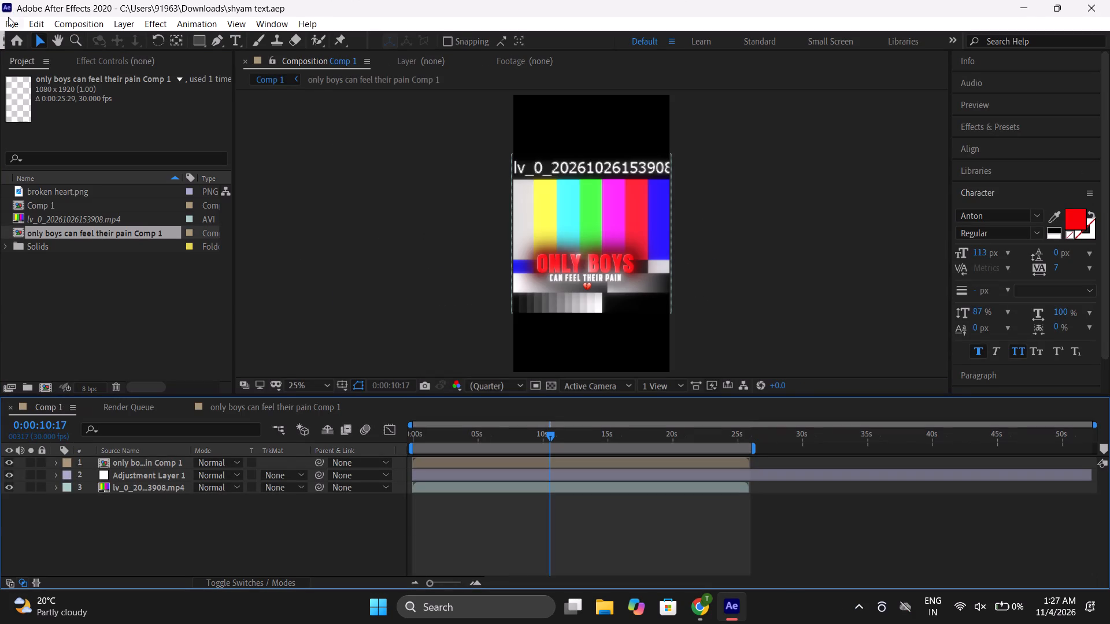
Import the clip lv_0_20261104004044.mp4 from the Downloads folder into the project.
left_click(8, 17)
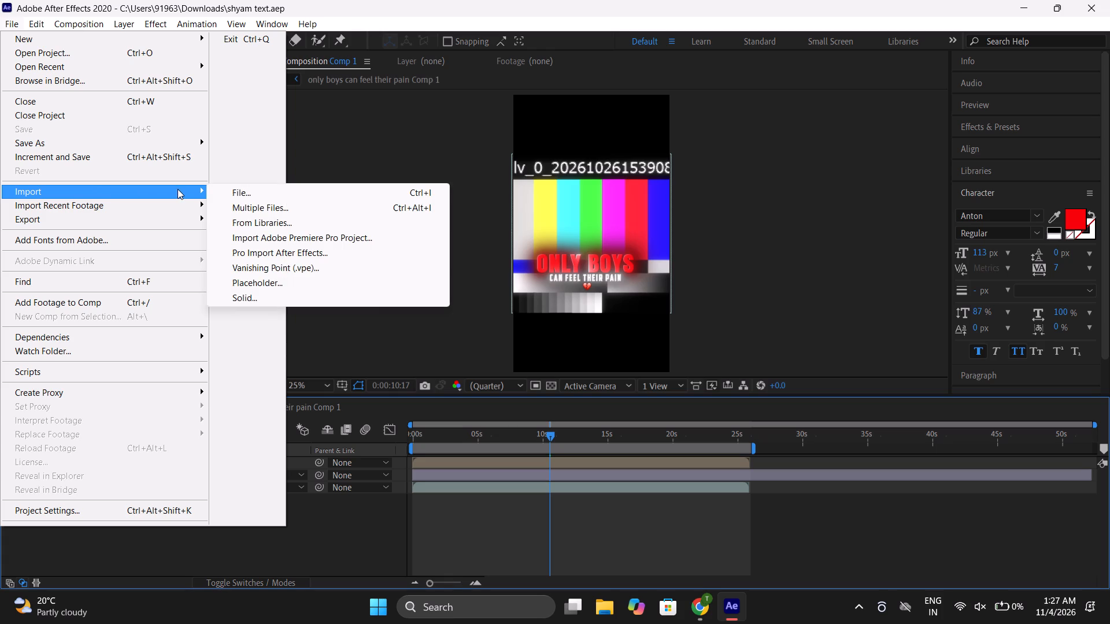
left_click(254, 191)
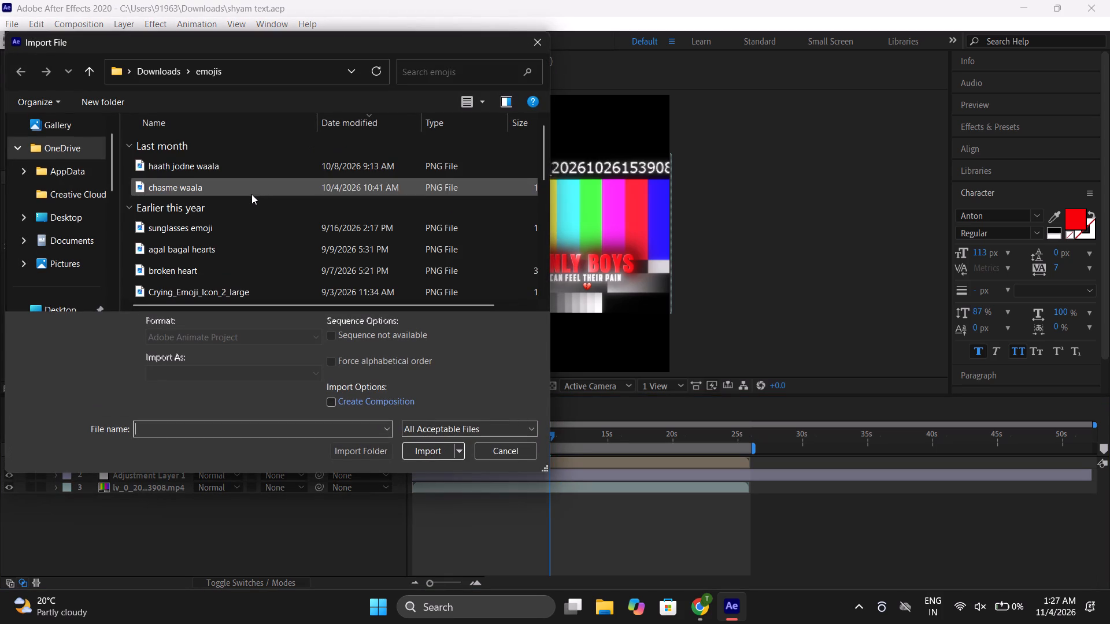
left_click(149, 66)
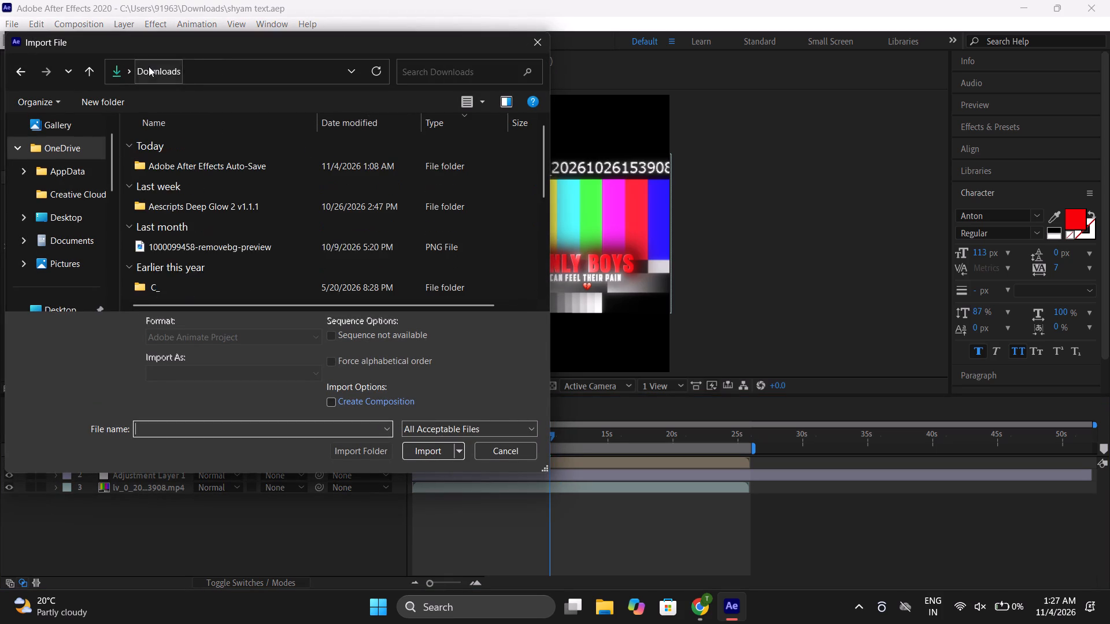
scroll(250, 255, "up", 9)
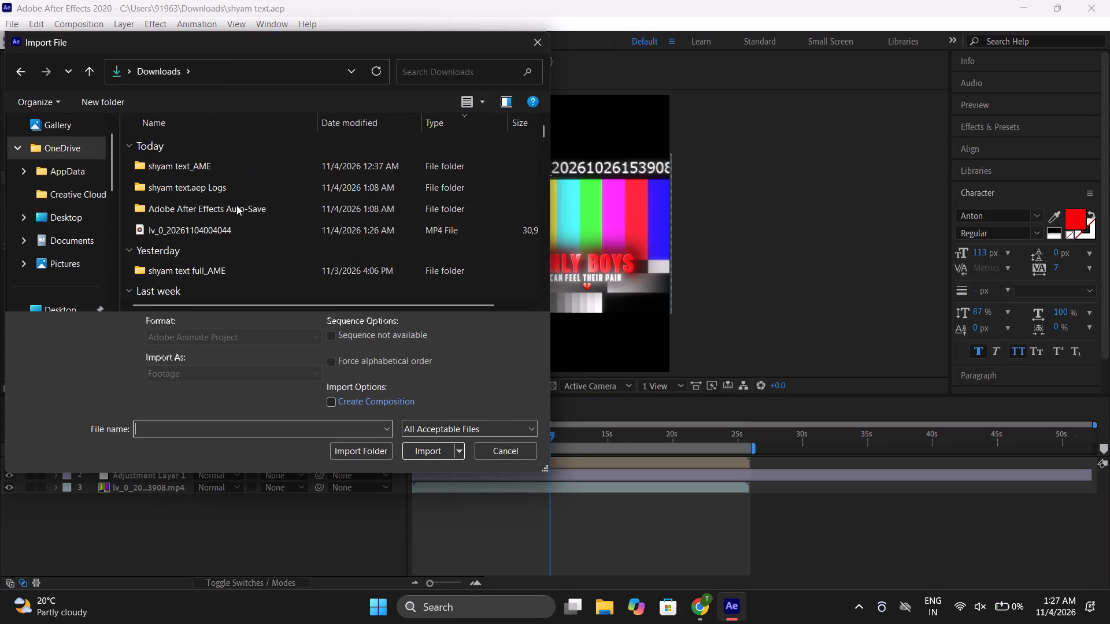
left_click(234, 225)
left_click(424, 445)
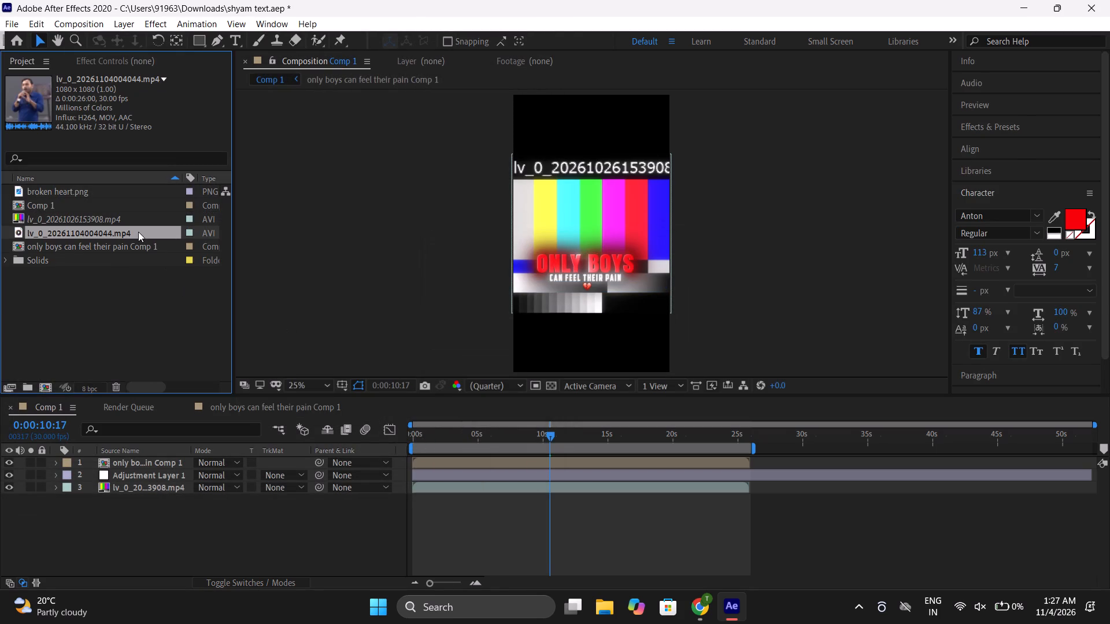
Add lv_0_20261104004044.mp4 as the bottom layer of Comp 1 and delete the missing-footage layer lv_0_20261026153908.mp4.
left_click_drag(138, 232, 183, 512)
left_click(155, 488)
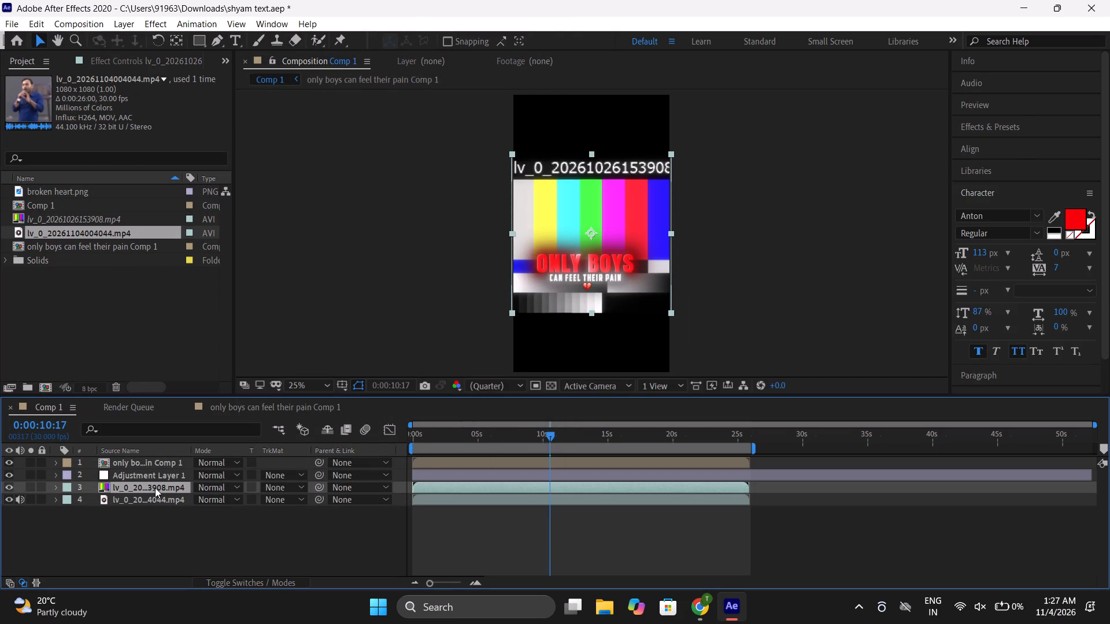
key("Delete")
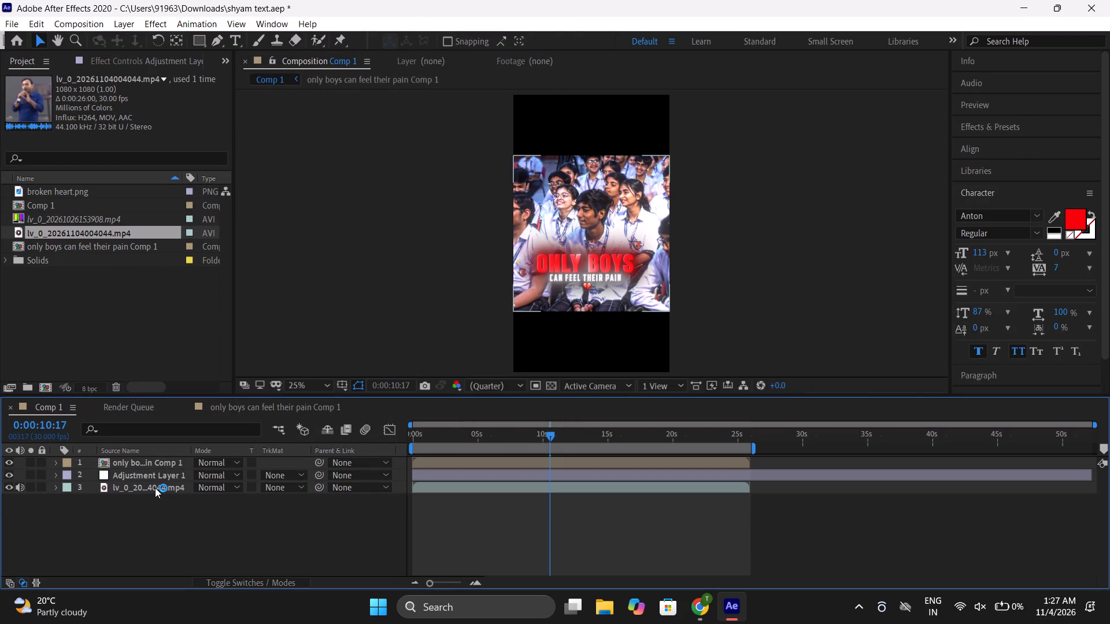
At 0:00:23:14, open the "only boys can feel their pain" precomp, find the Explosion animation preset and try to apply it in the timeline.
left_click(711, 432)
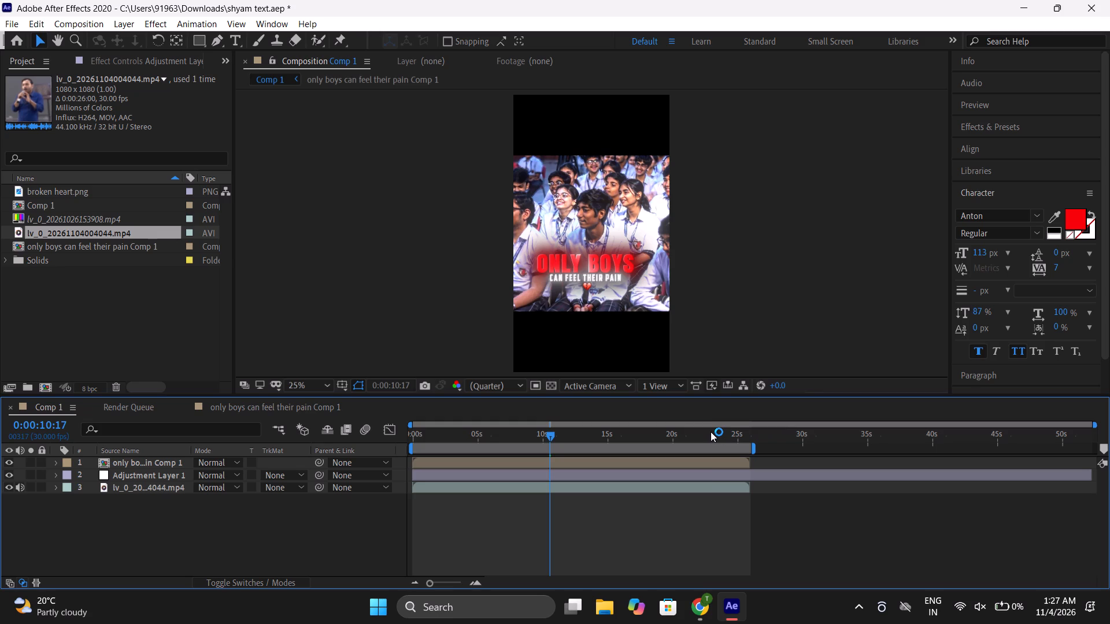
left_click_drag(711, 432, 726, 432)
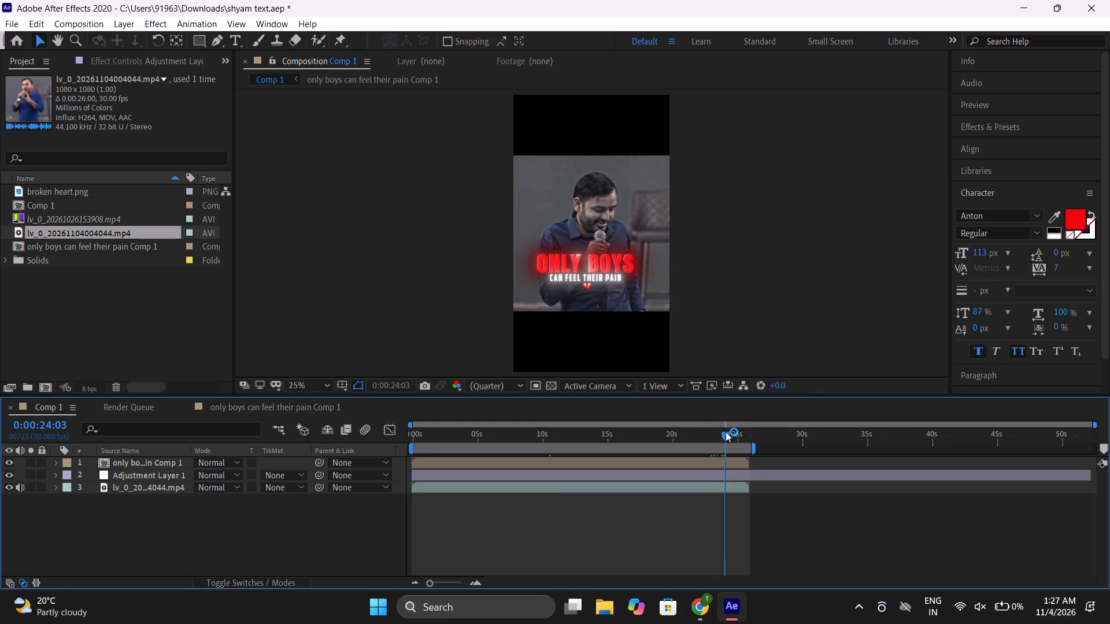
left_click_drag(726, 432, 717, 434)
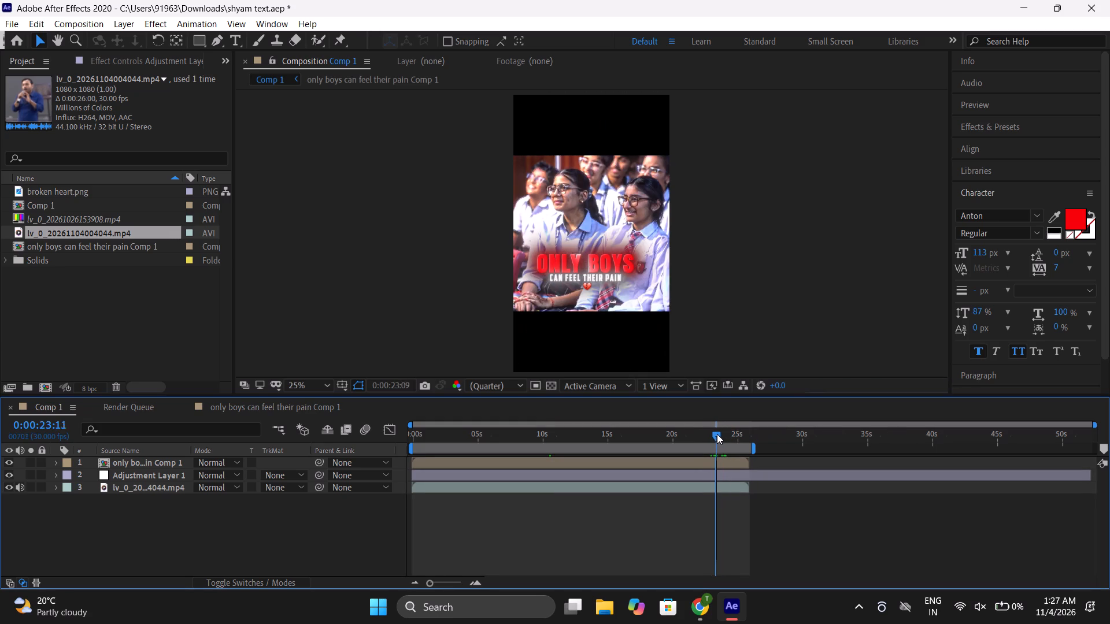
left_click_drag(717, 434, 717, 434)
double_click(687, 460)
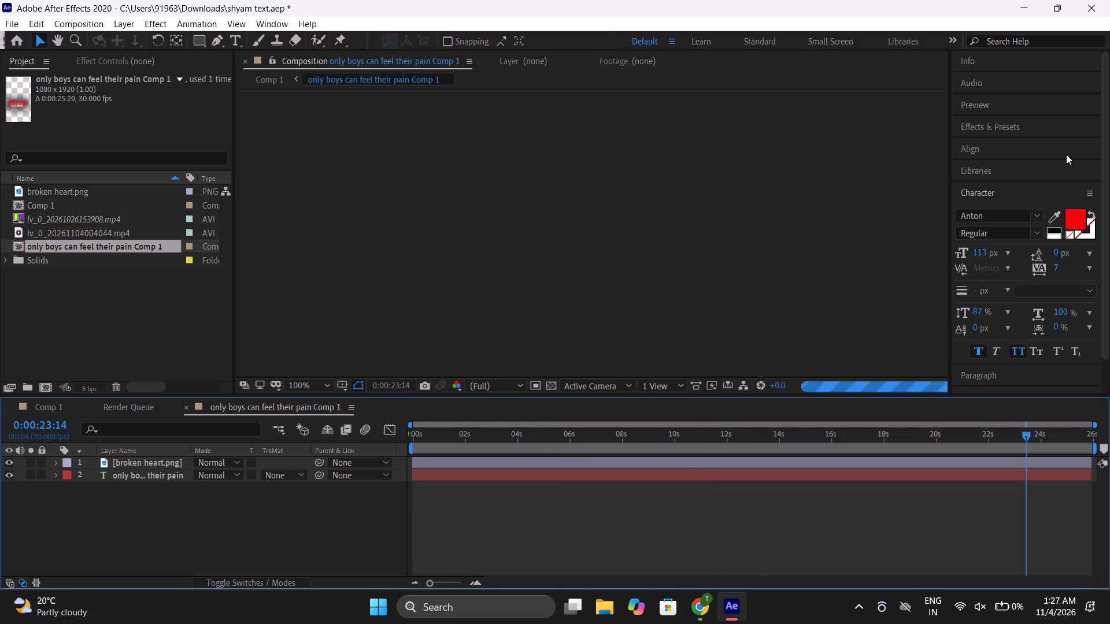
left_click(993, 128)
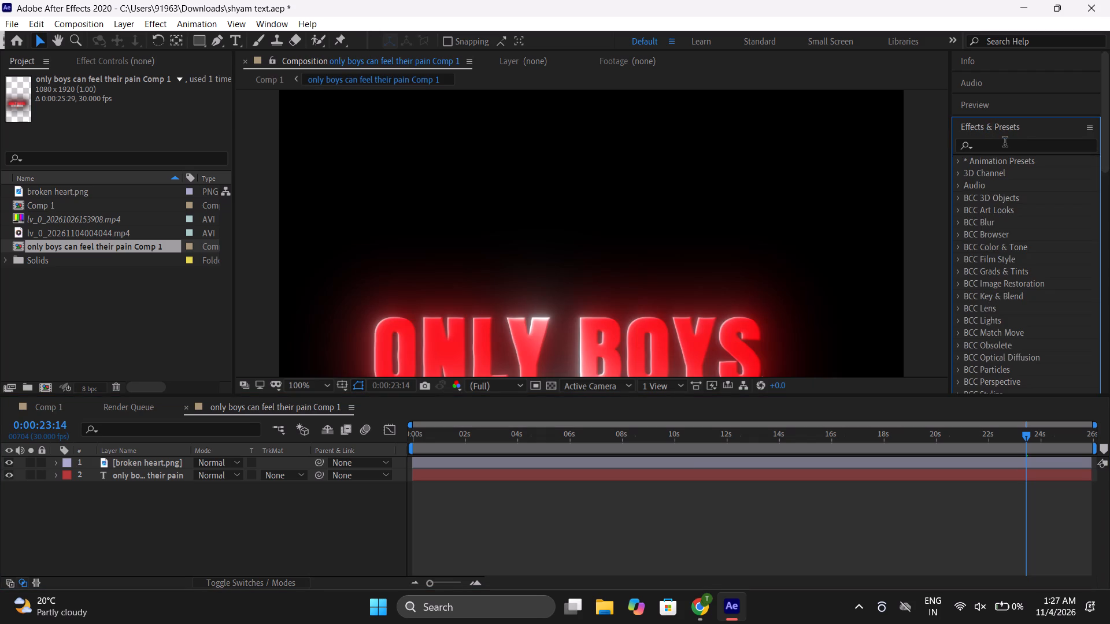
left_click(1005, 143)
type("expl")
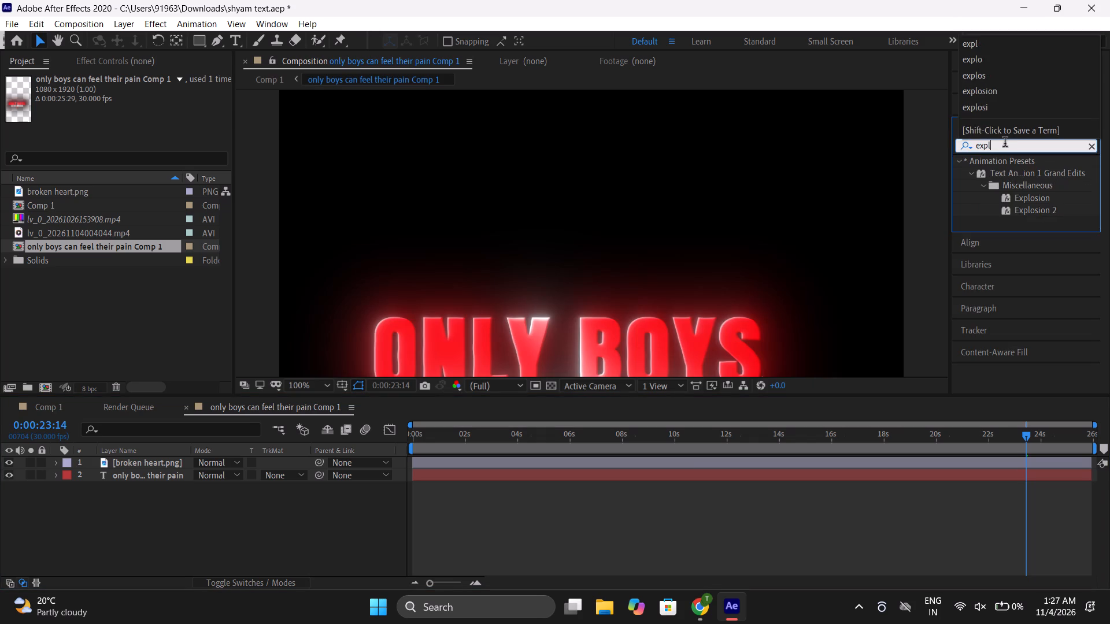
left_click_drag(1028, 200, 888, 442)
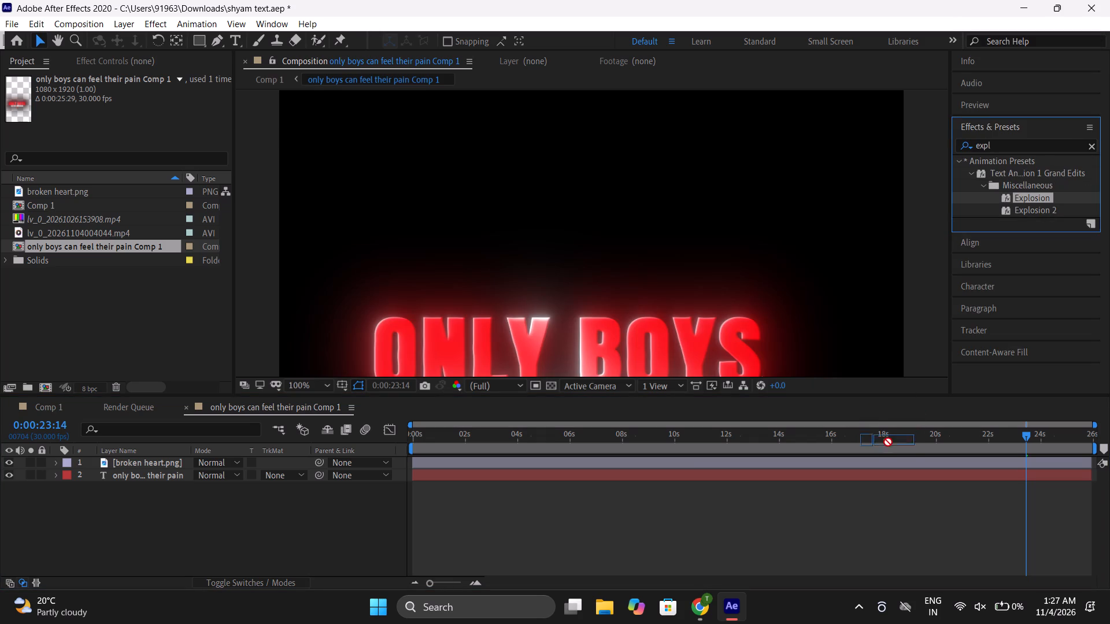
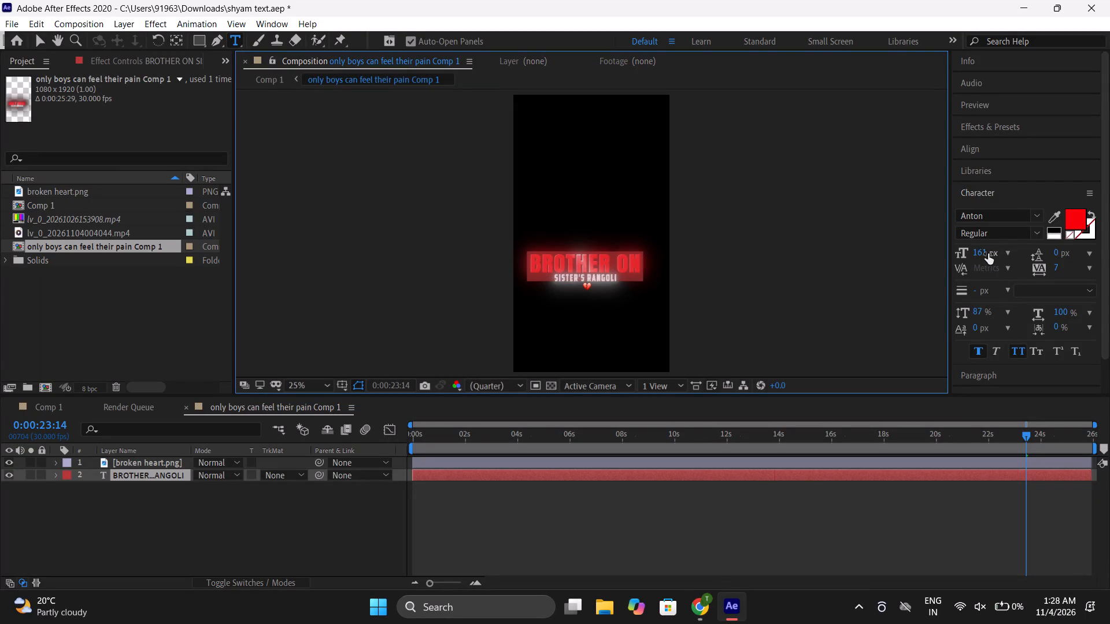
Reduce the font size of the red BROTHER ON text to 119 px.
left_click_drag(988, 254, 958, 255)
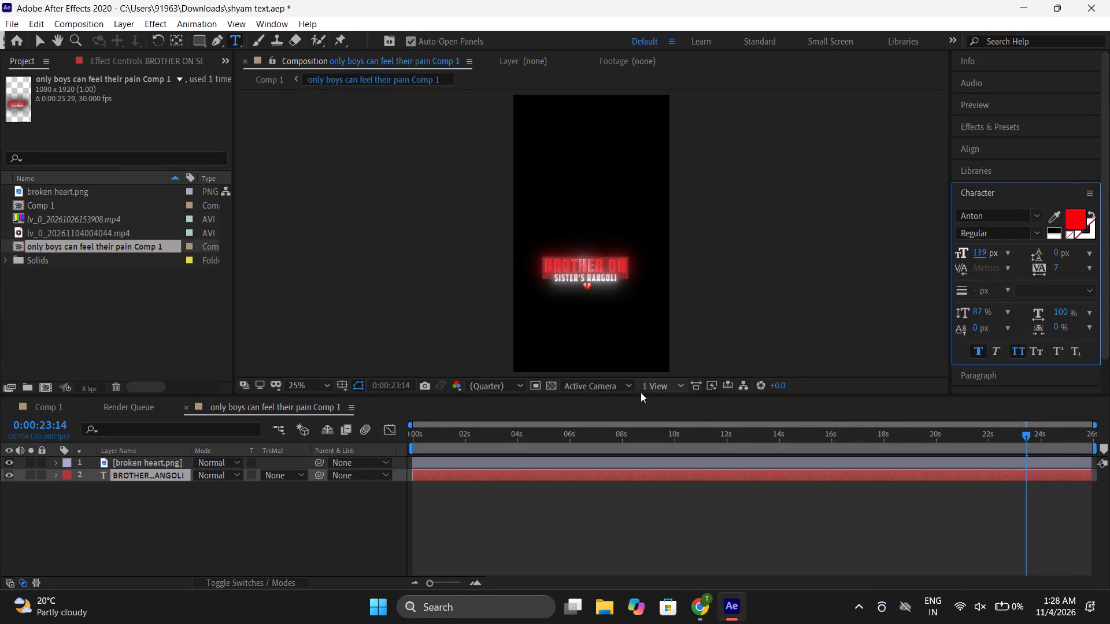
left_click(134, 522)
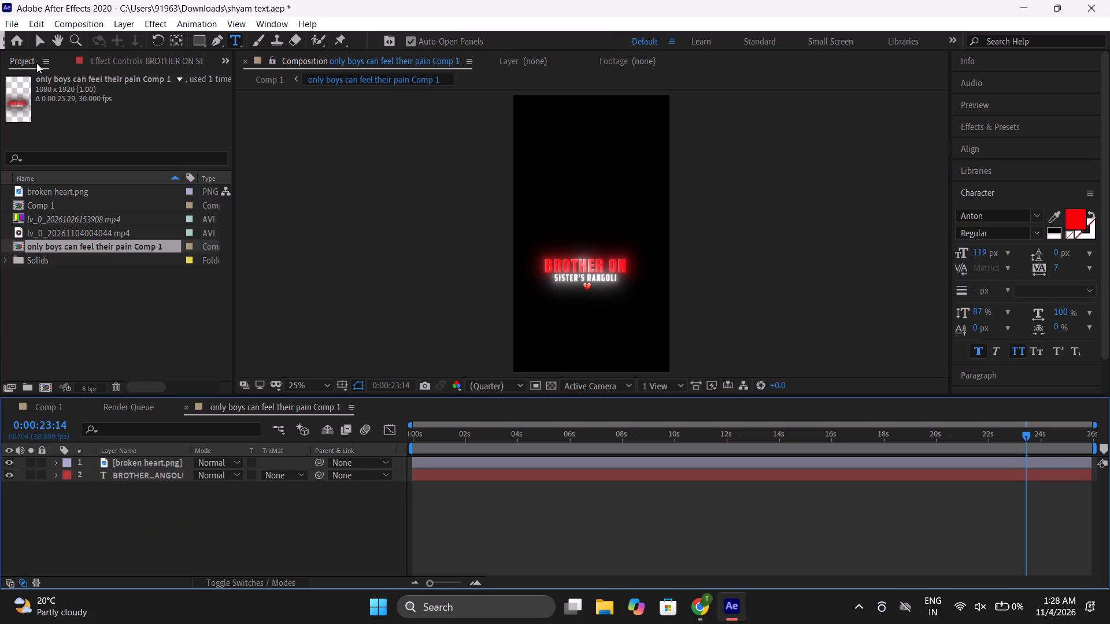
Import skull emoji.png from the emojis folder in Downloads and place it directly above the text layer in the precomp.
left_click_drag(13, 23, 96, 179)
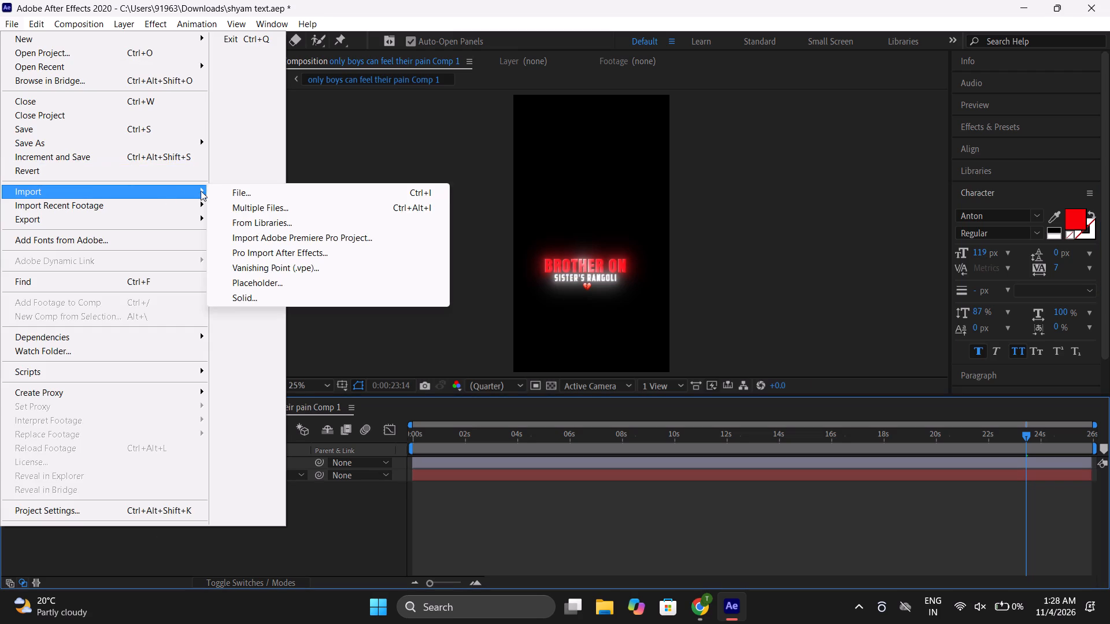
left_click(229, 191)
scroll(288, 257, "down", 2)
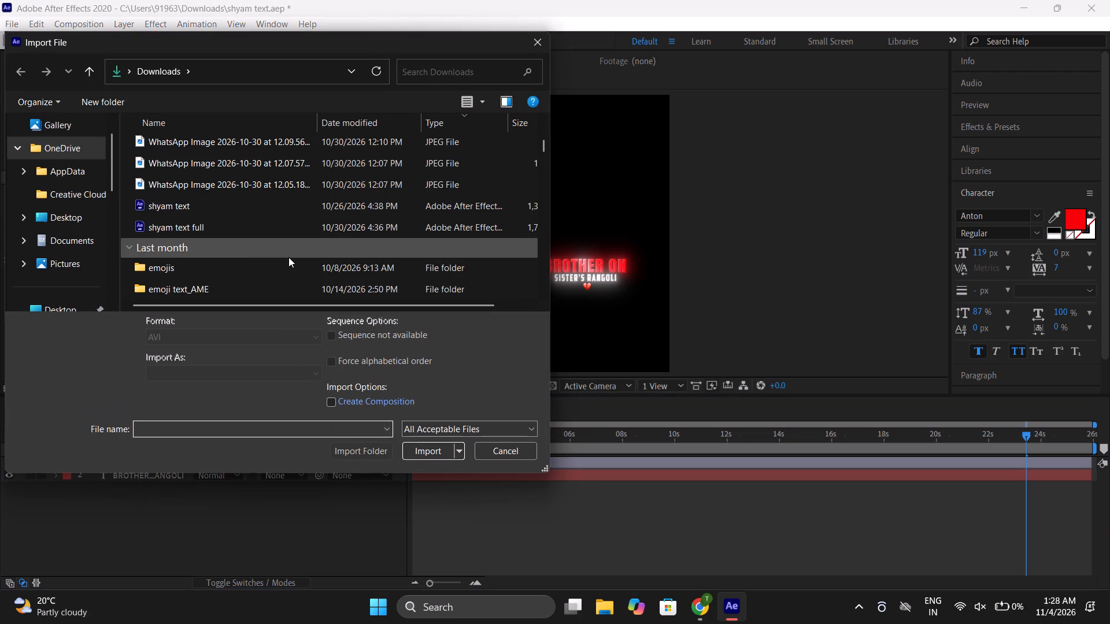
double_click(219, 258)
scroll(219, 258, "down", 3)
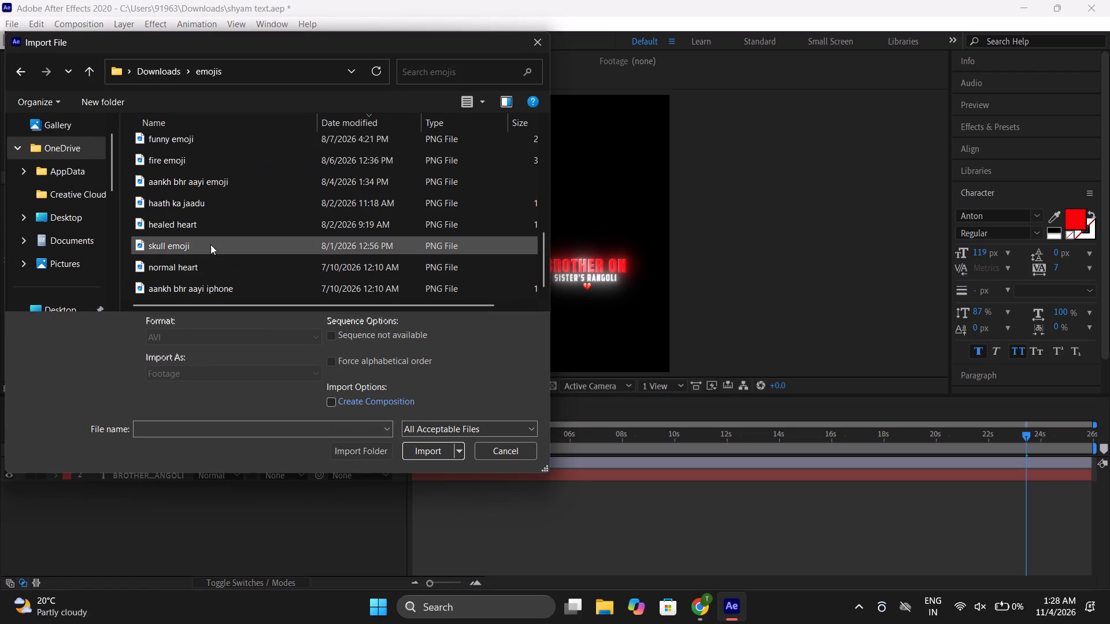
left_click(206, 241)
left_click(412, 442)
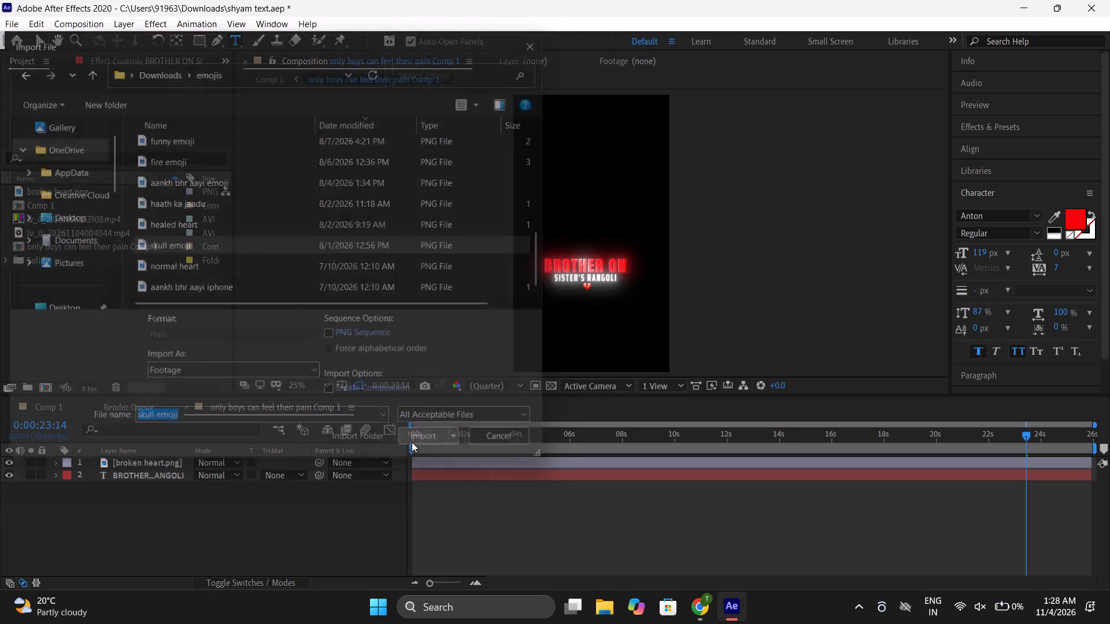
left_click_drag(67, 262, 134, 496)
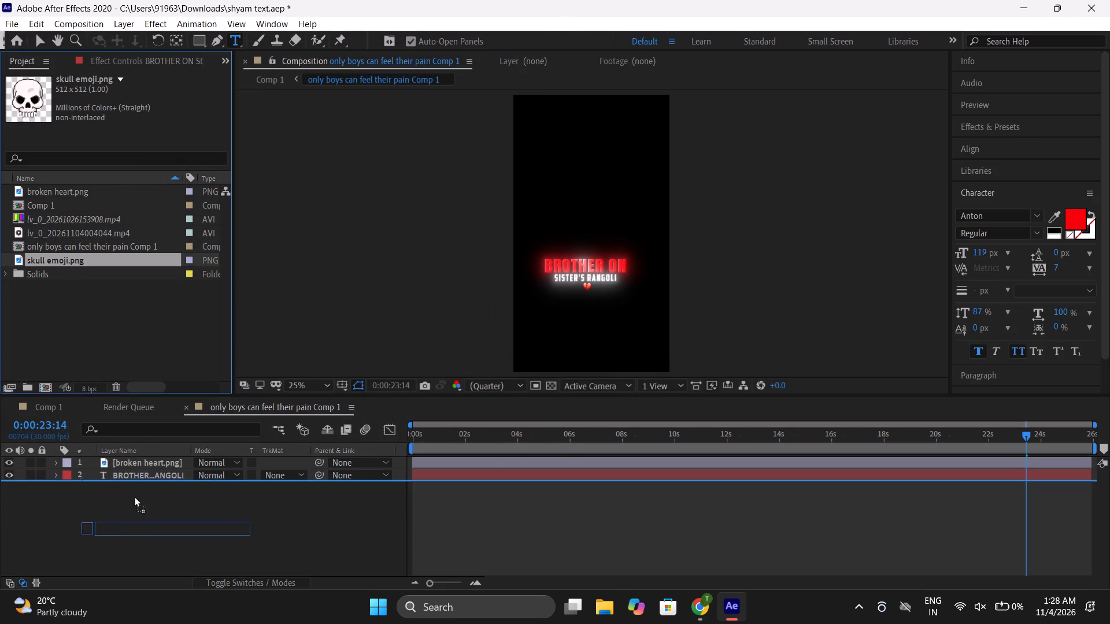
left_click_drag(134, 496, 131, 467)
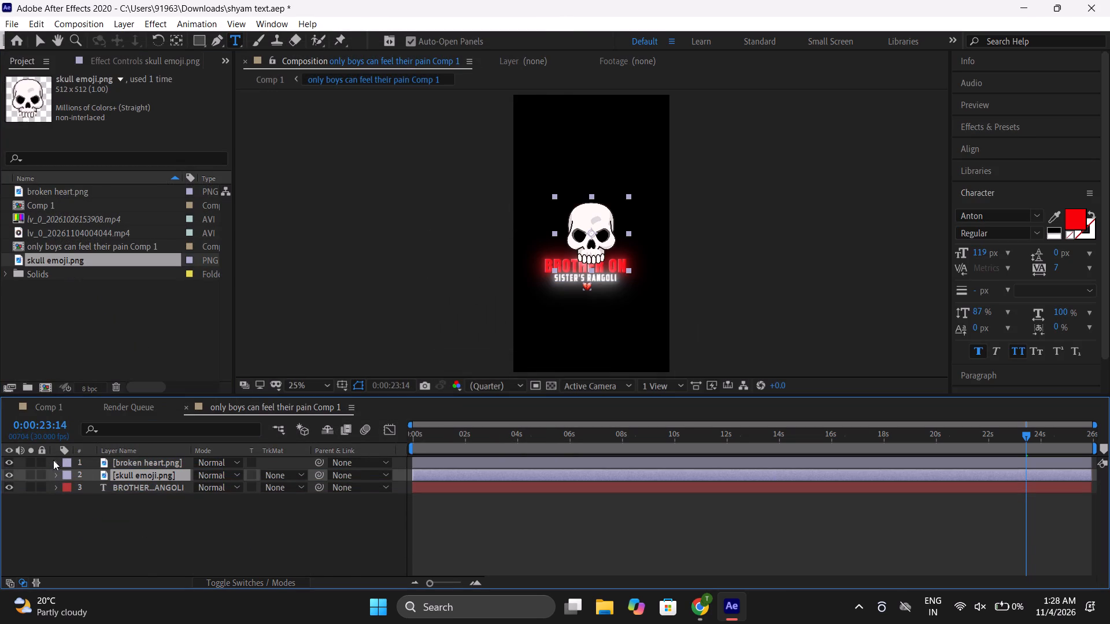
Copy the effects of the broken heart.png layer onto the skull emoji.png layer, and delete the broken heart layer.
left_click(53, 460)
left_click(114, 476)
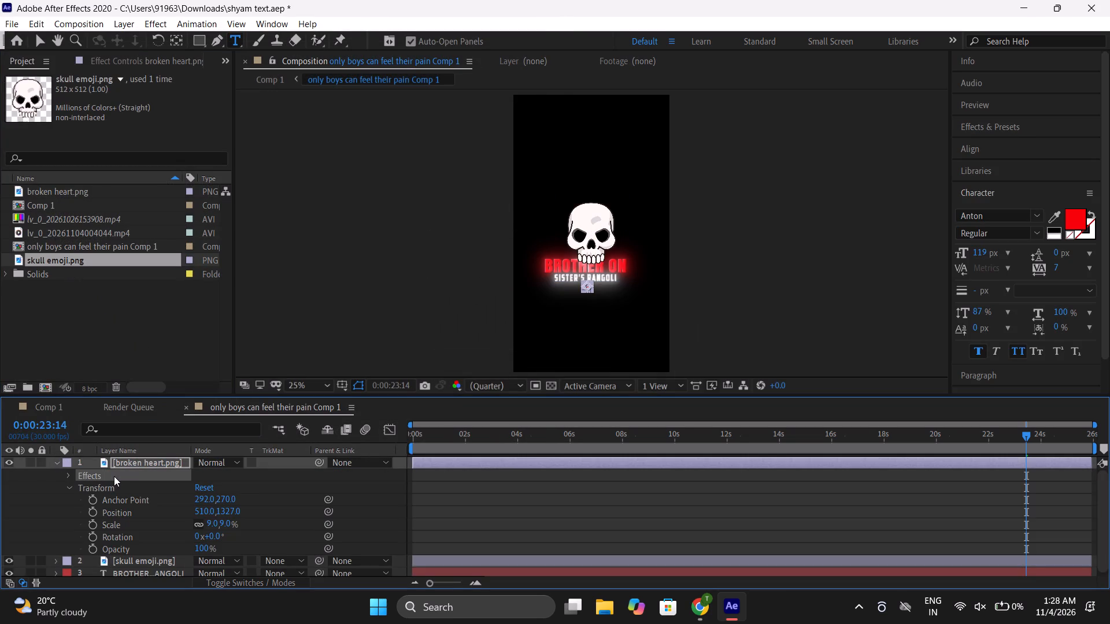
key("ctrl+c")
left_click(156, 562)
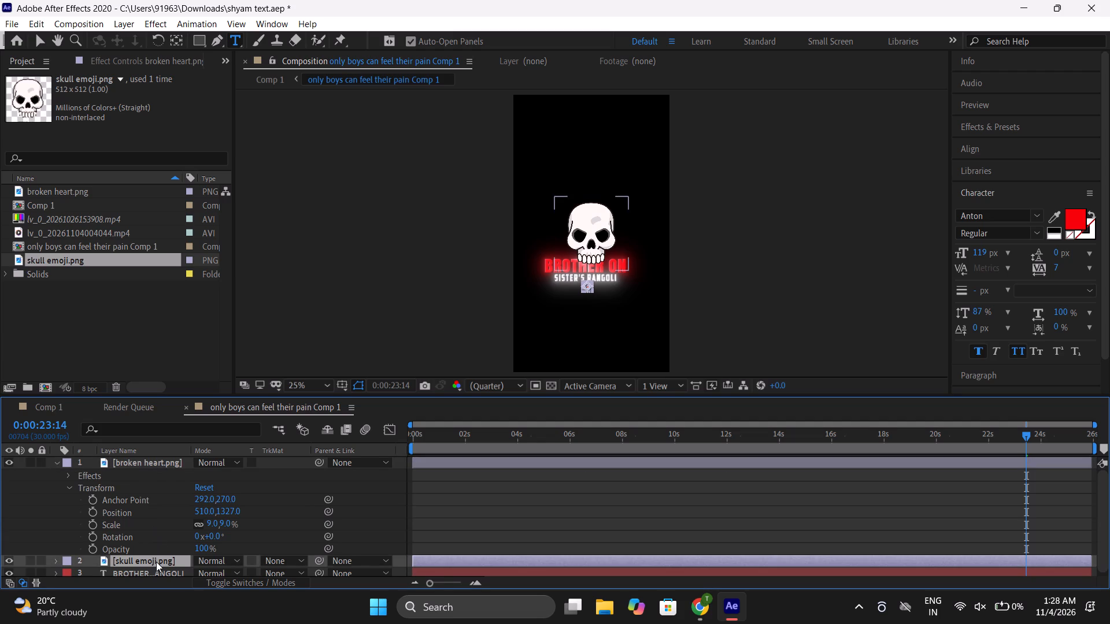
key("ctrl+v")
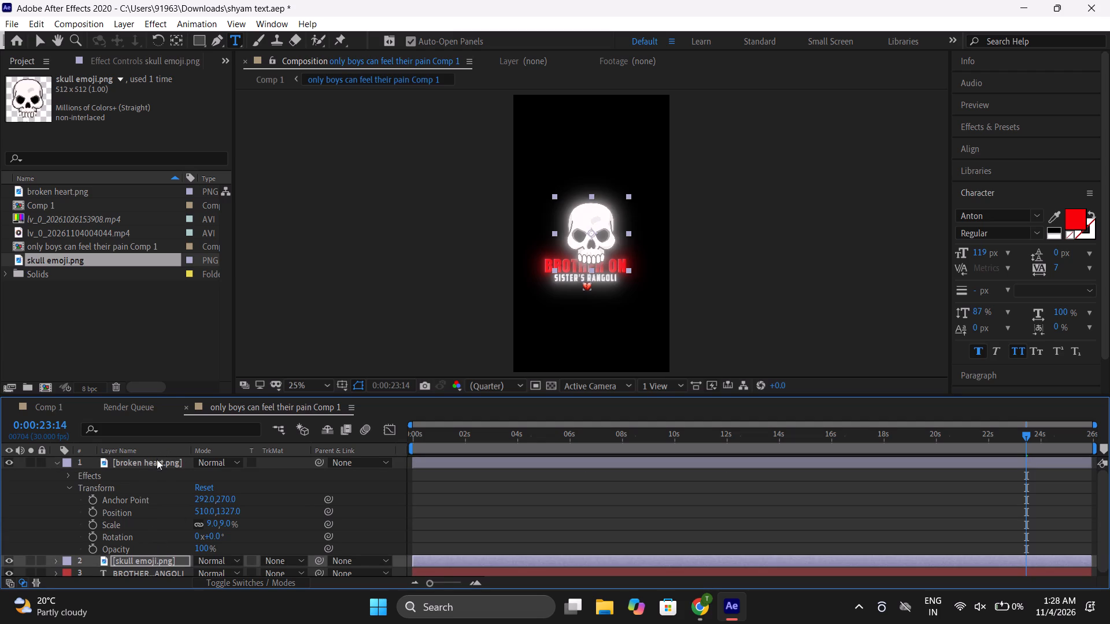
left_click(154, 463)
key("Delete")
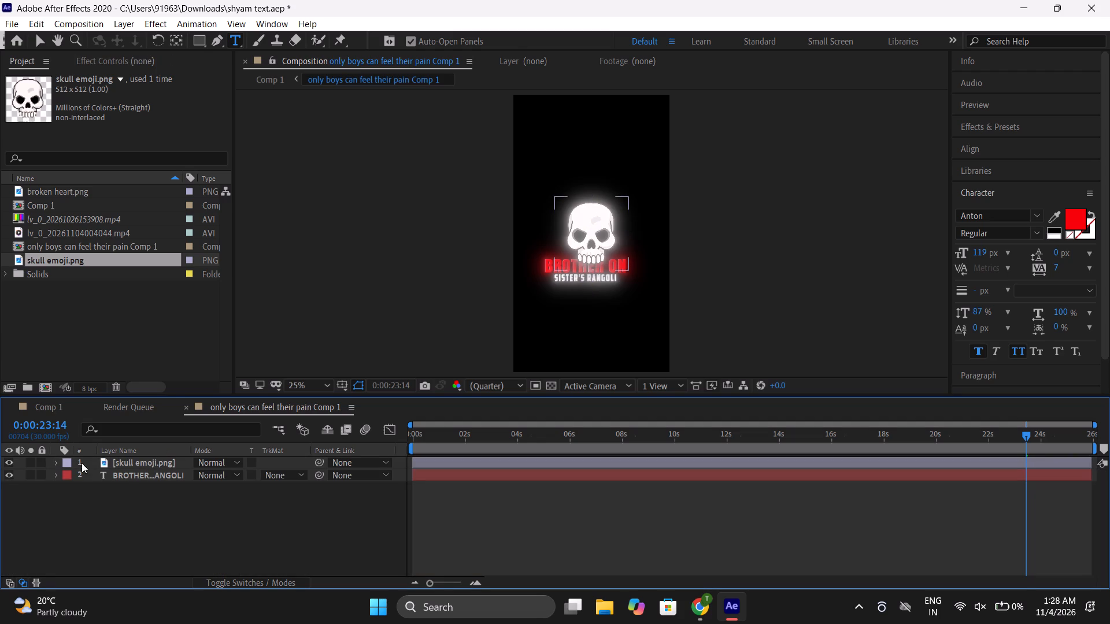
Scale the skull emoji layer to 15% and position it at 511, 1353, centred just below the SISTER'S RANGOLI line.
left_click(53, 466)
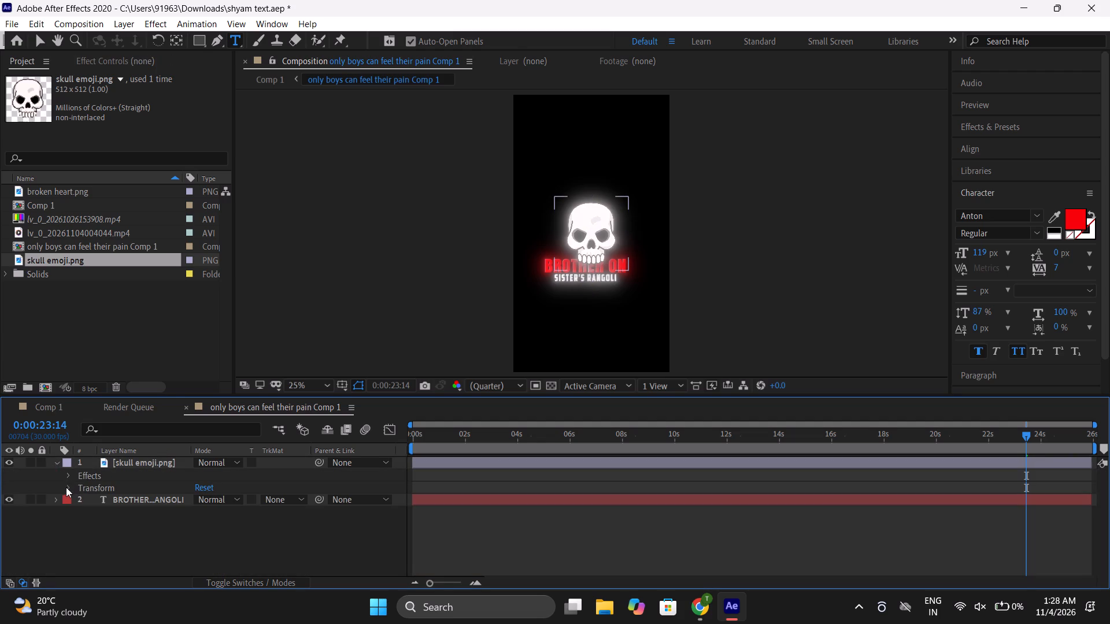
left_click(66, 490)
left_click_drag(216, 525, 188, 533)
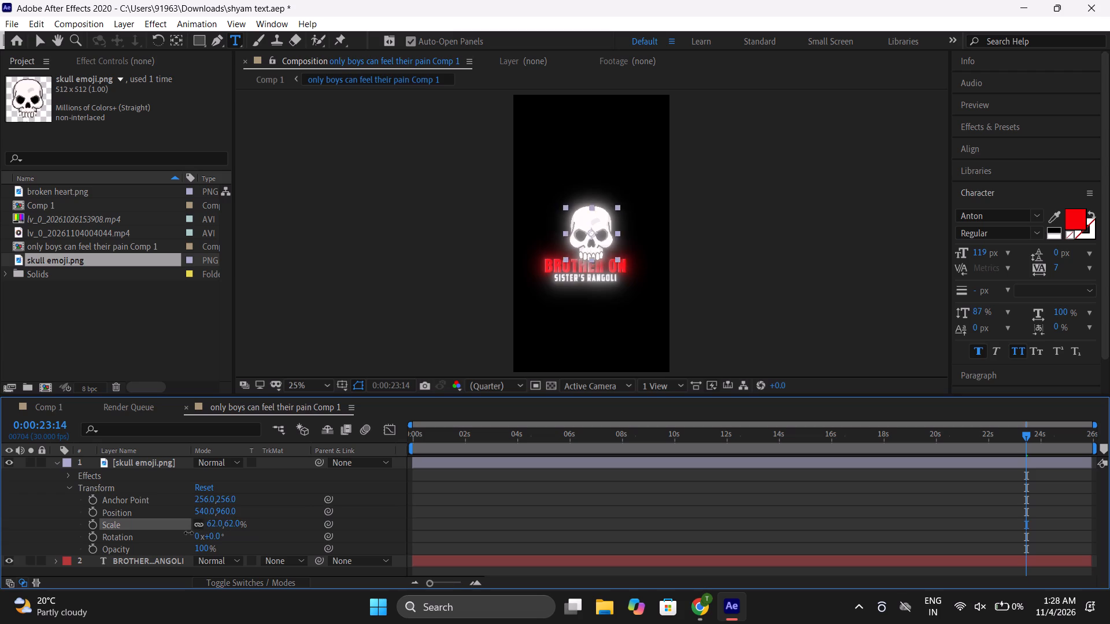
left_click_drag(188, 533, 167, 533)
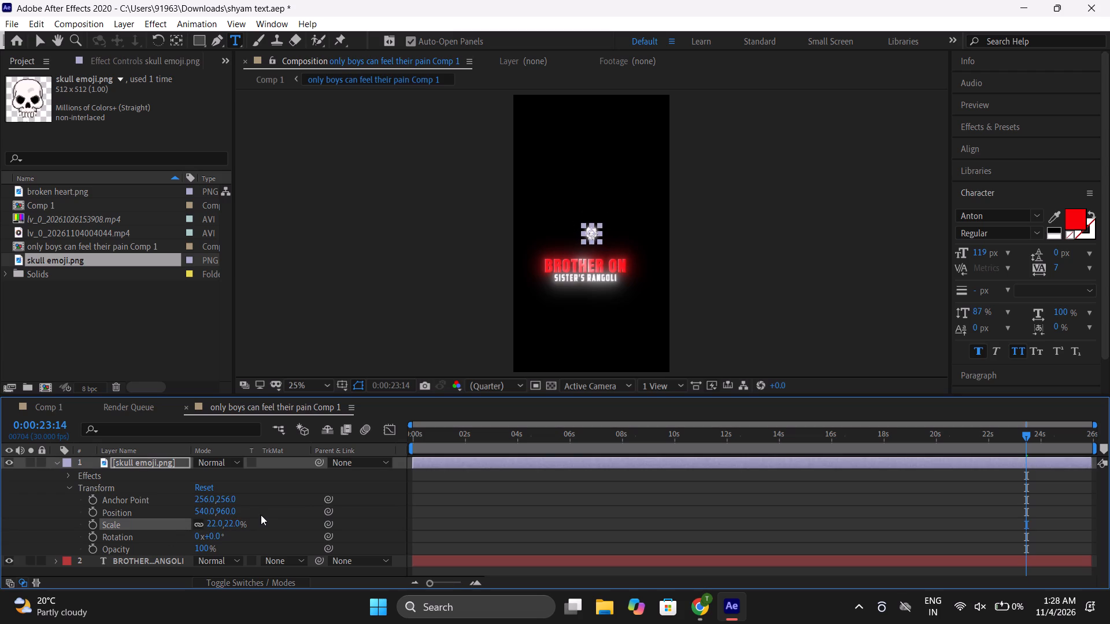
left_click_drag(208, 514, 169, 525)
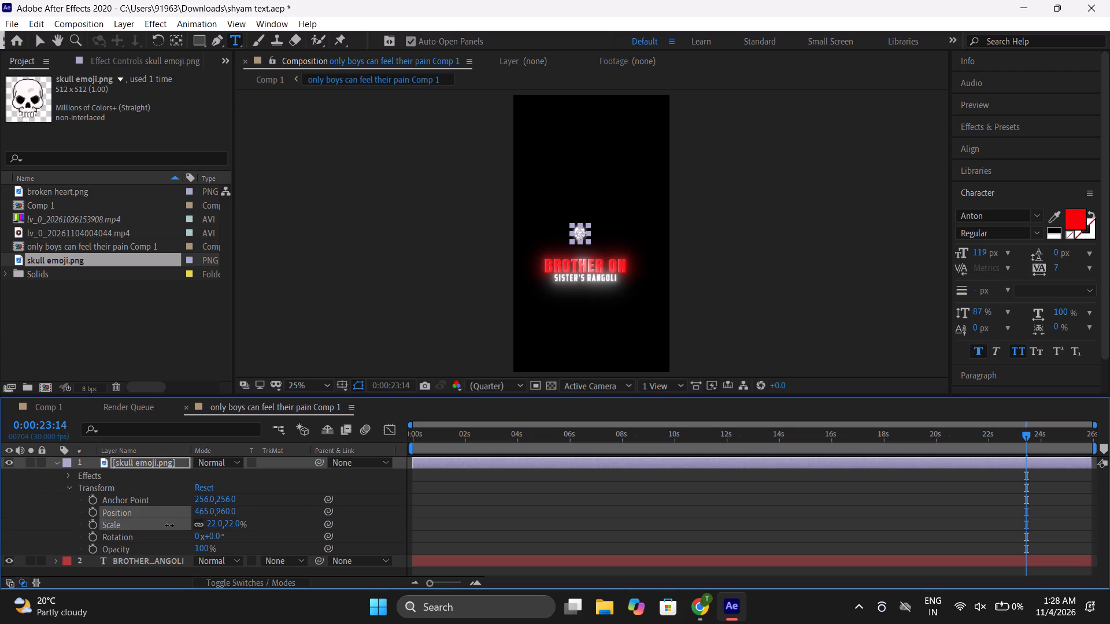
left_click_drag(169, 525, 172, 525)
left_click_drag(218, 512, 472, 515)
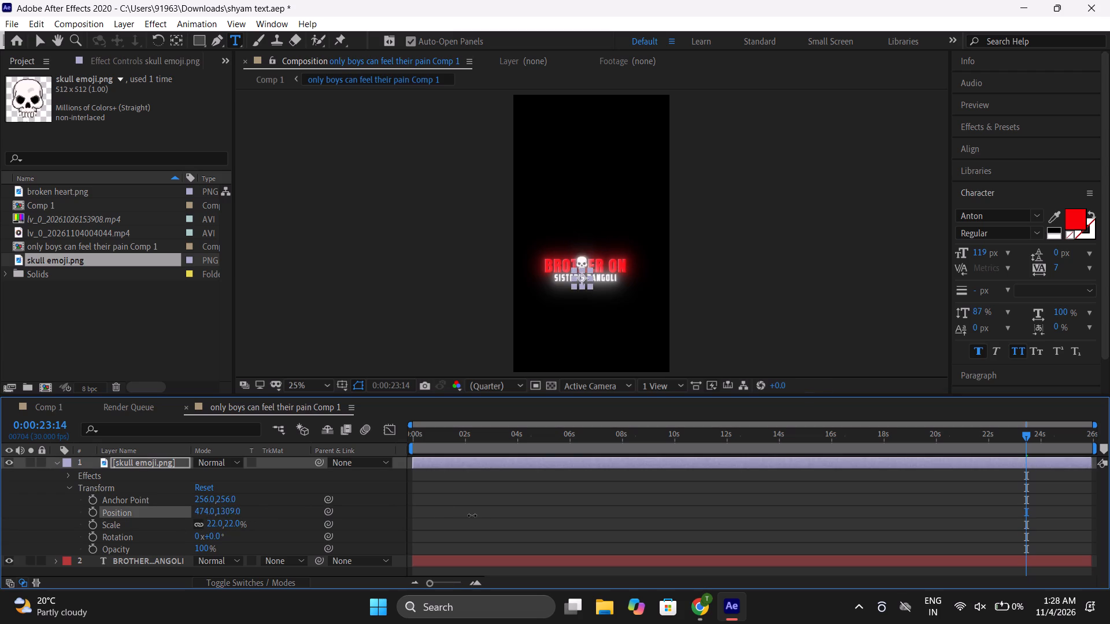
left_click_drag(472, 515, 493, 526)
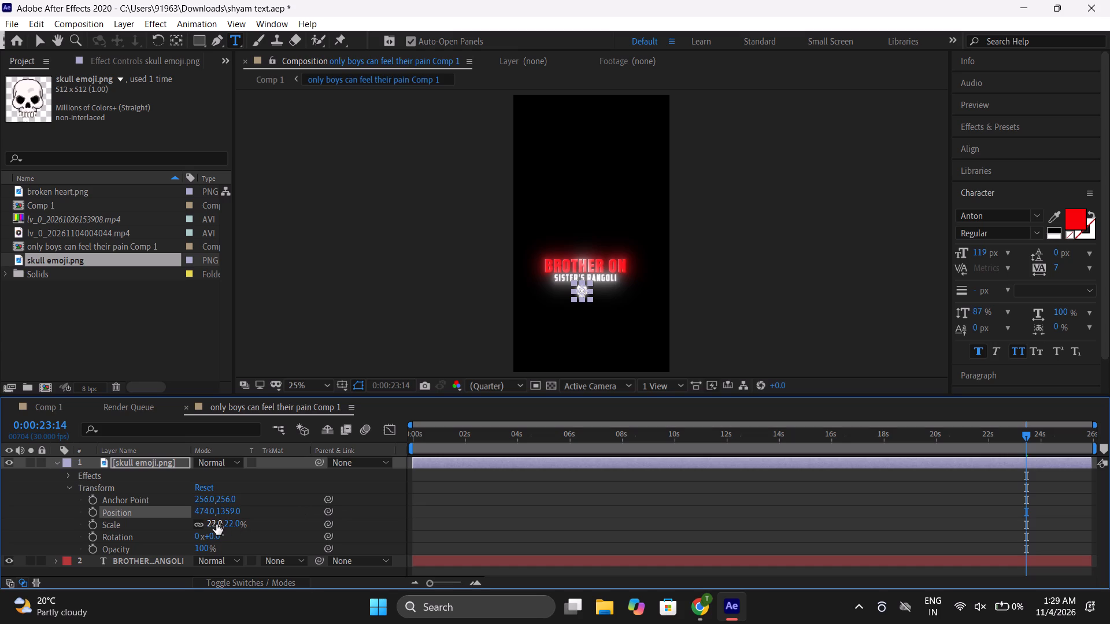
left_click(216, 524)
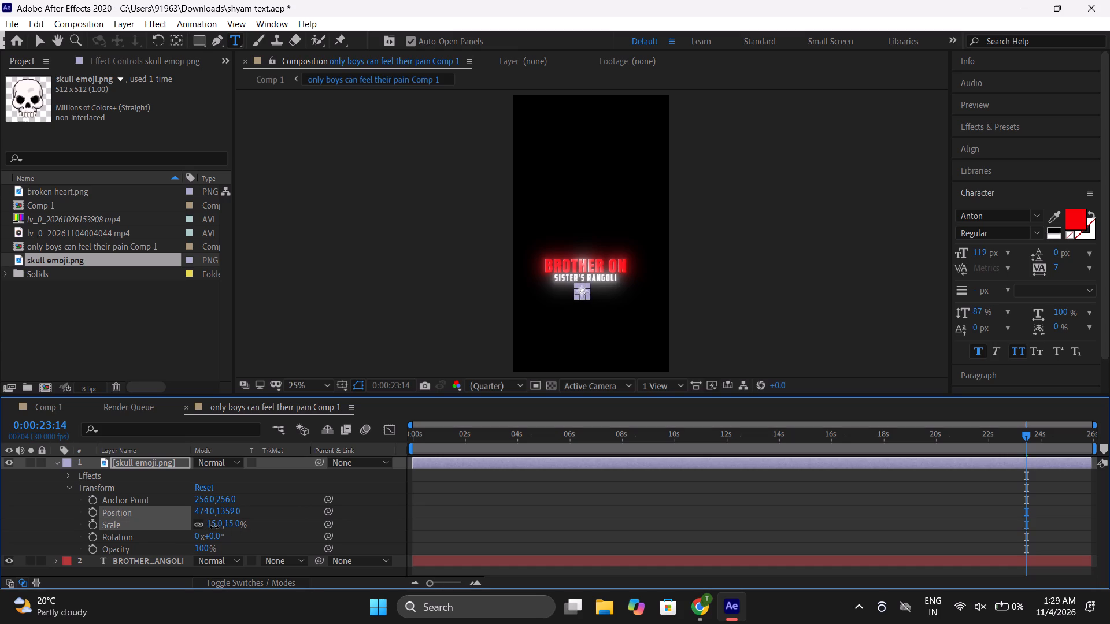
left_click_drag(203, 514, 231, 511)
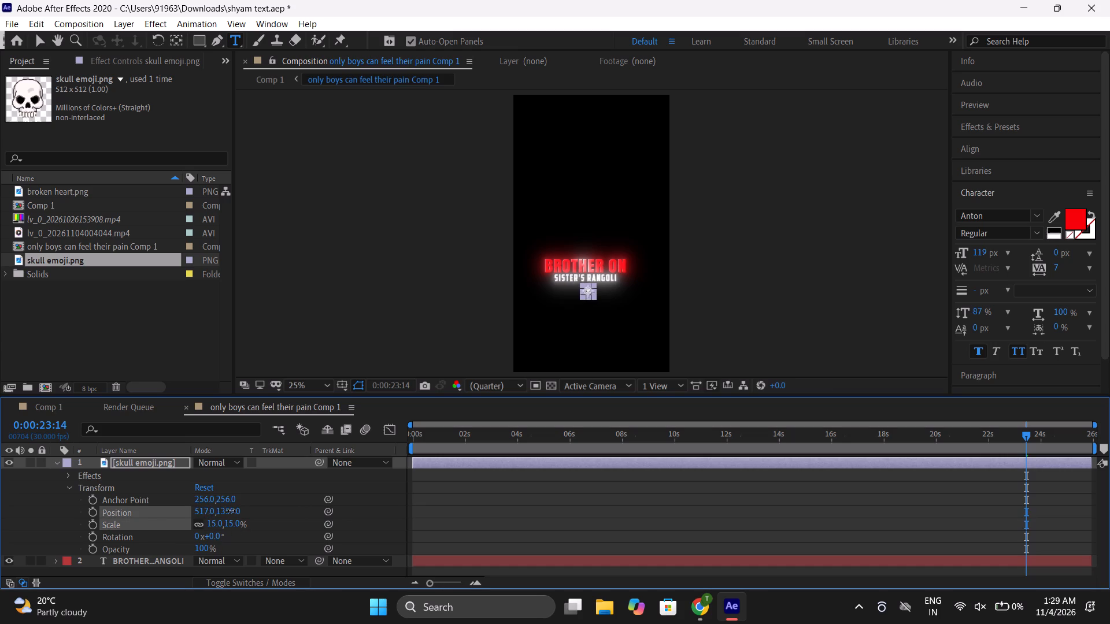
left_click_drag(231, 511, 229, 512)
left_click_drag(231, 510, 228, 511)
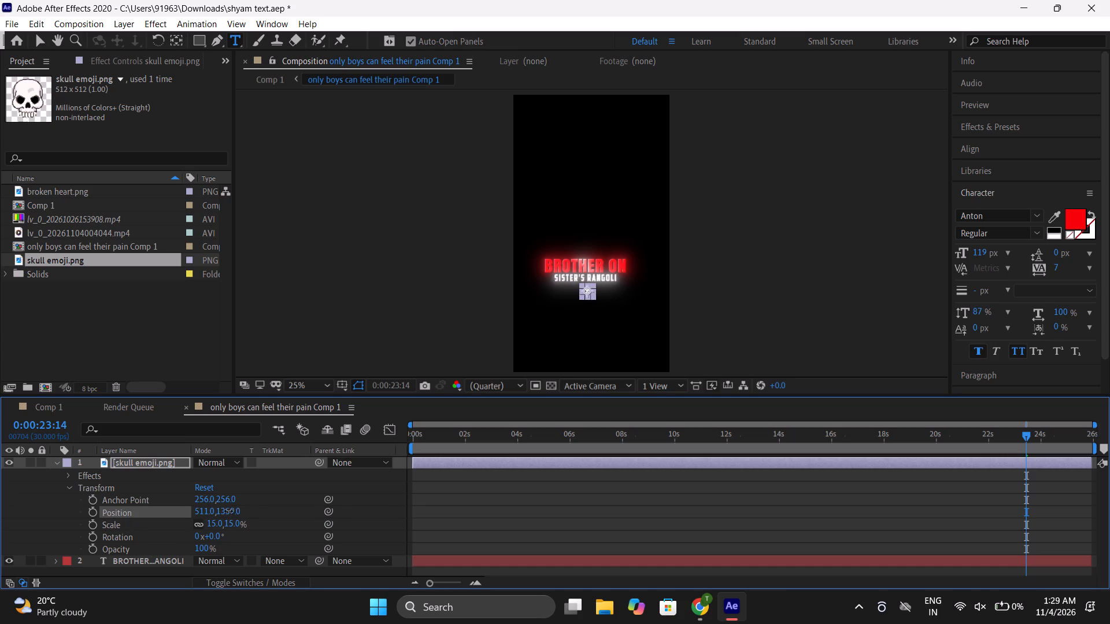
left_click_drag(228, 511, 226, 511)
left_click(54, 464)
left_click(216, 556)
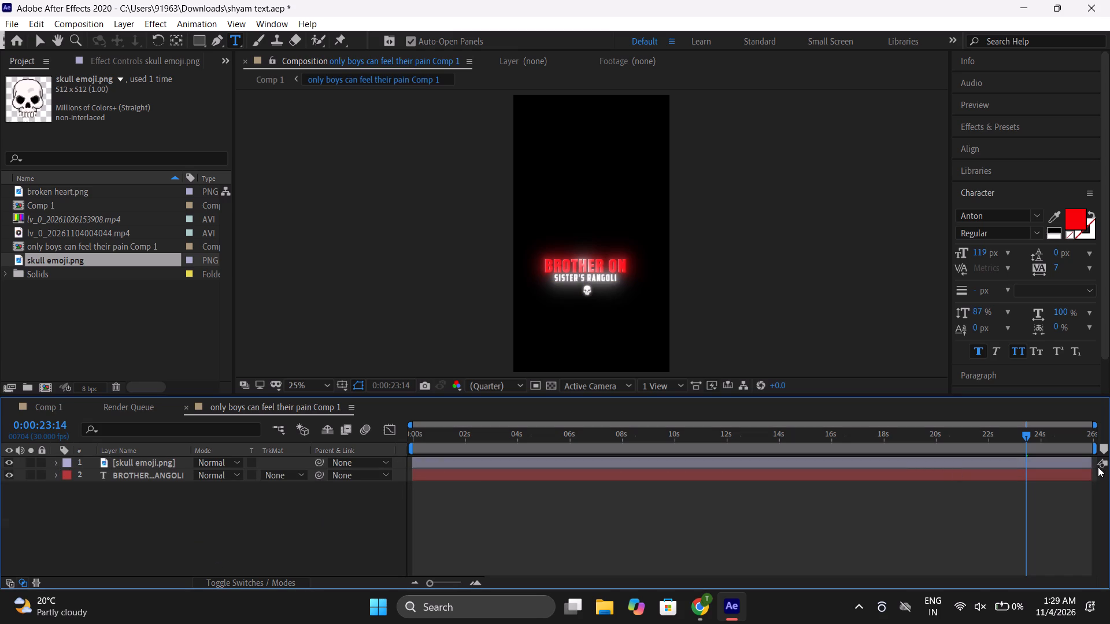
Trim the end of the skull emoji layer to the playhead at 0:00:23:14.
left_click_drag(1091, 462, 1026, 472)
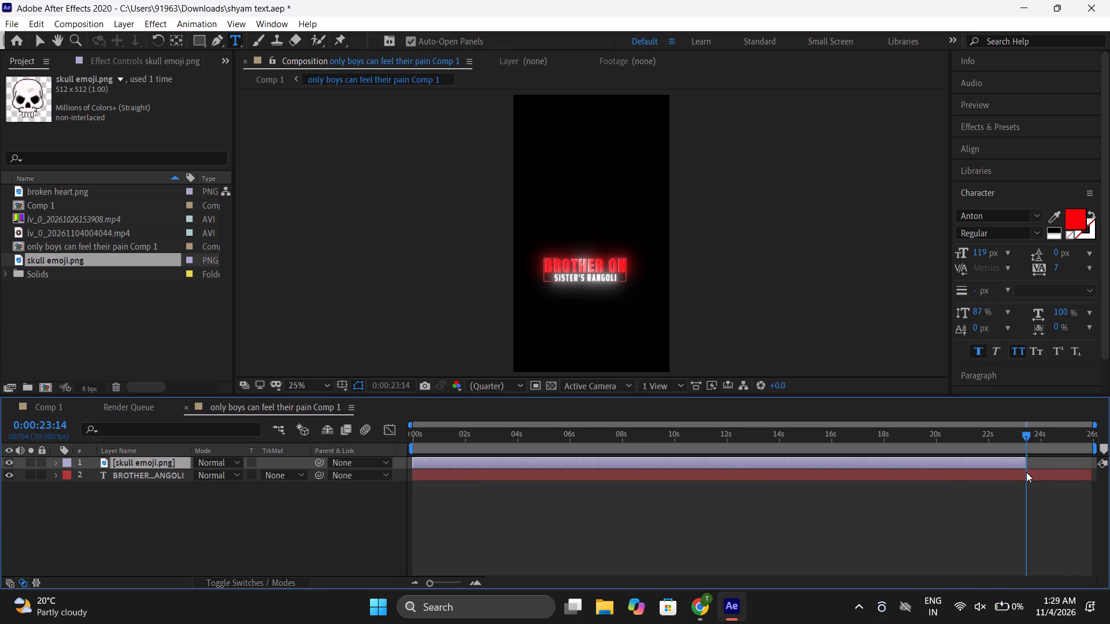
Return to Comp 1 and check the text and emoji over the clip at 0:00:24:08 and 0:00:16:12.
left_click(268, 77)
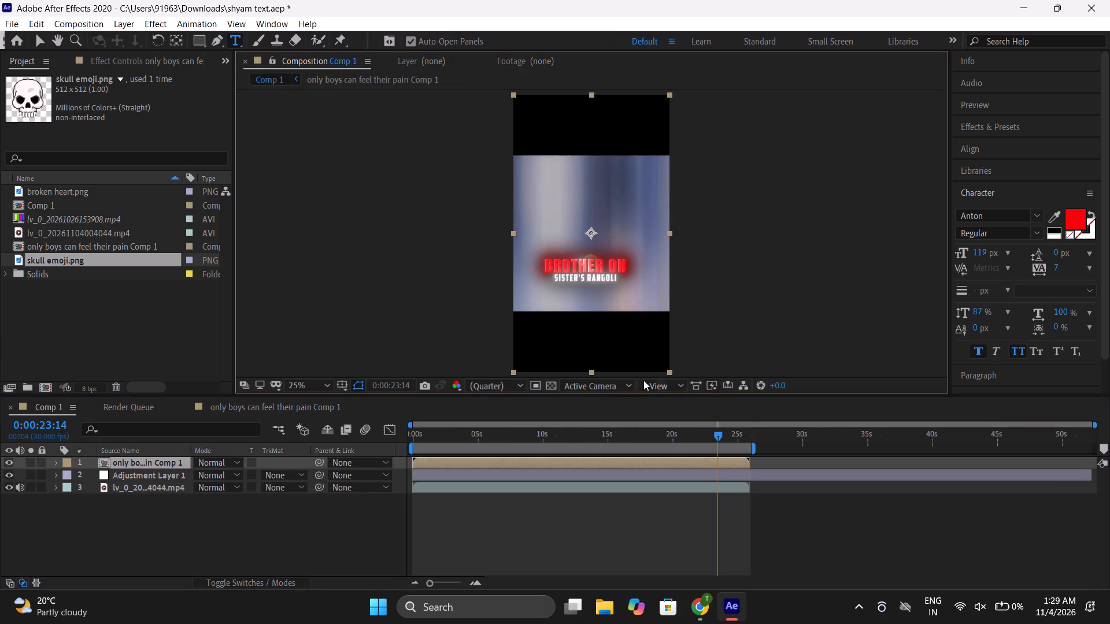
left_click_drag(720, 433, 730, 439)
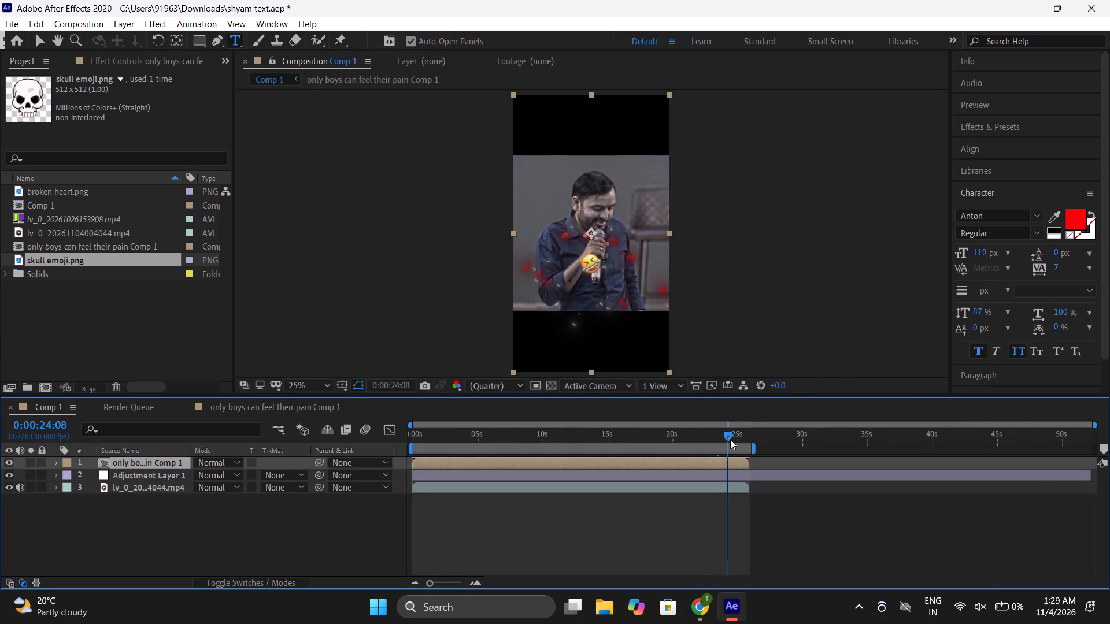
left_click_drag(730, 439, 628, 436)
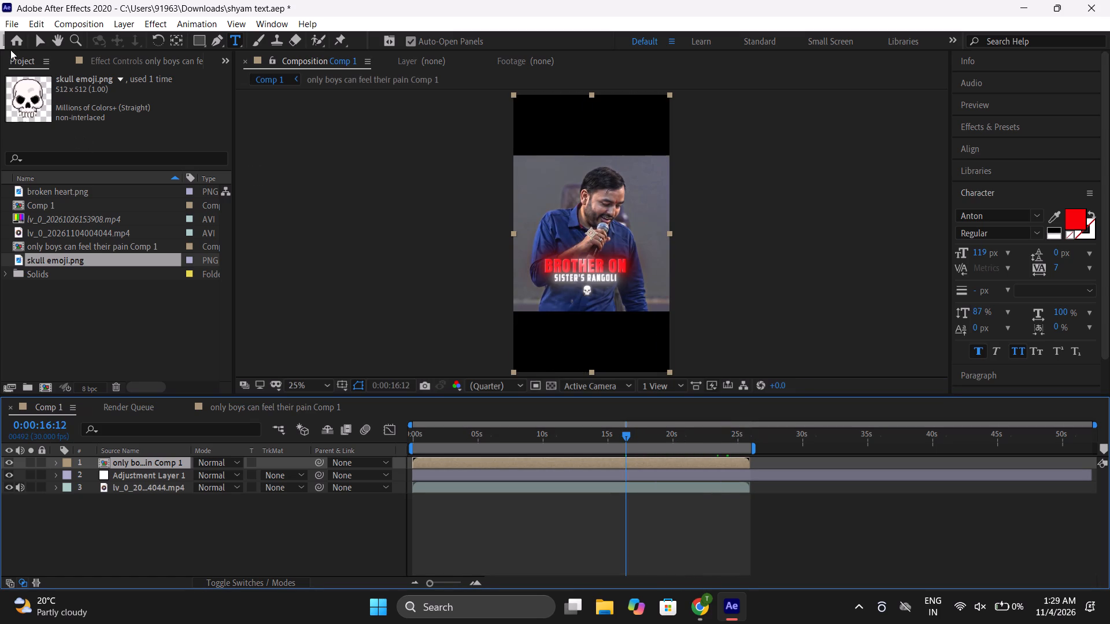
Add Comp 1 to the Render Queue.
left_click_drag(16, 23, 88, 200)
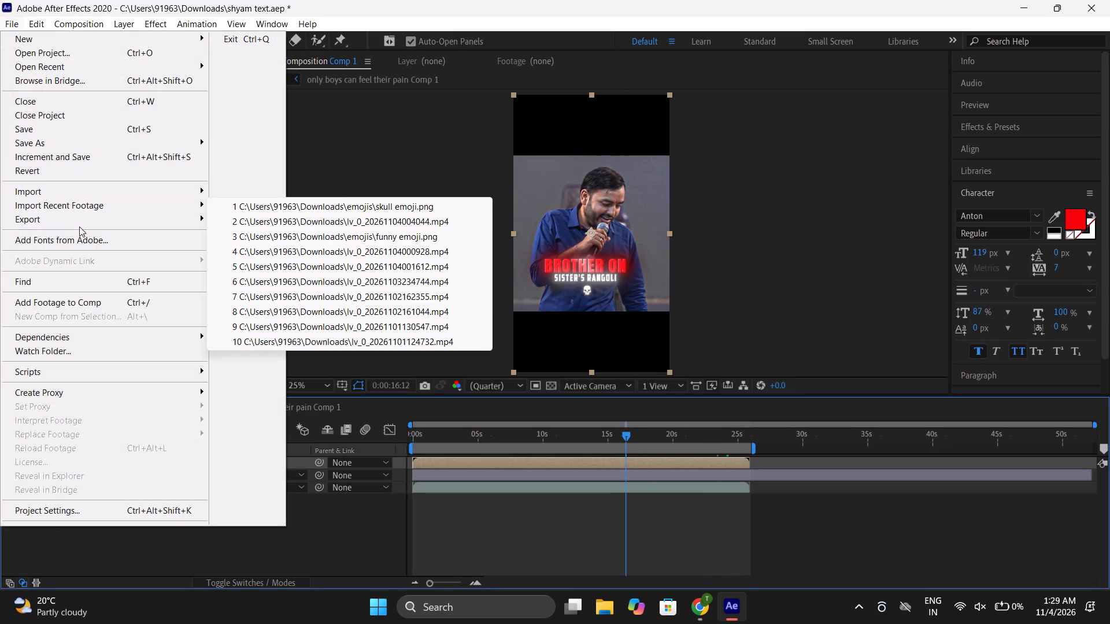
left_click(253, 242)
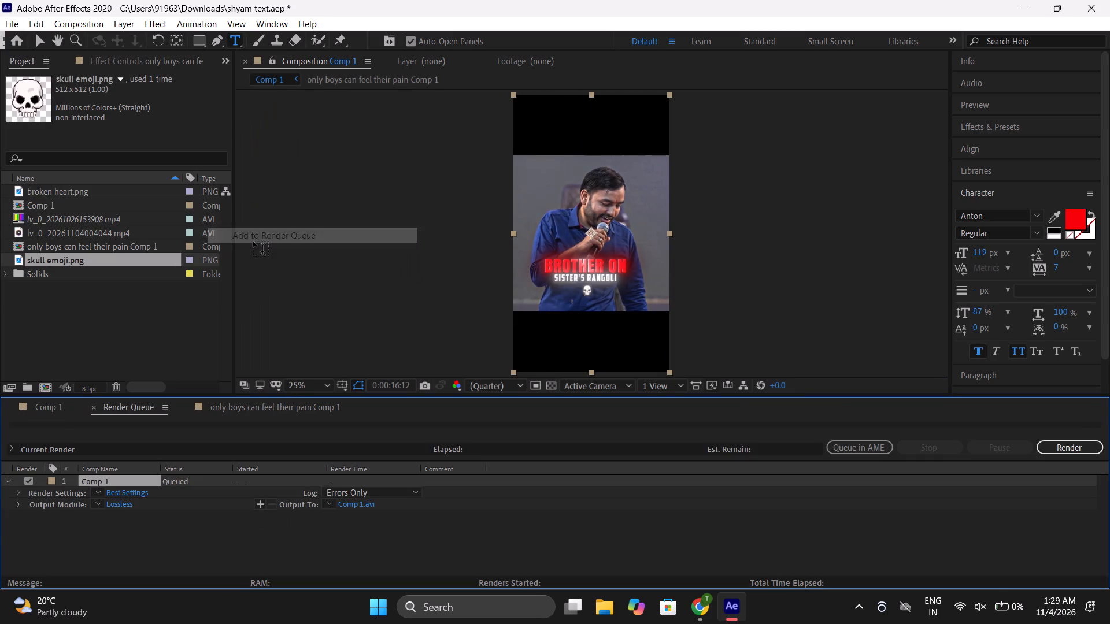
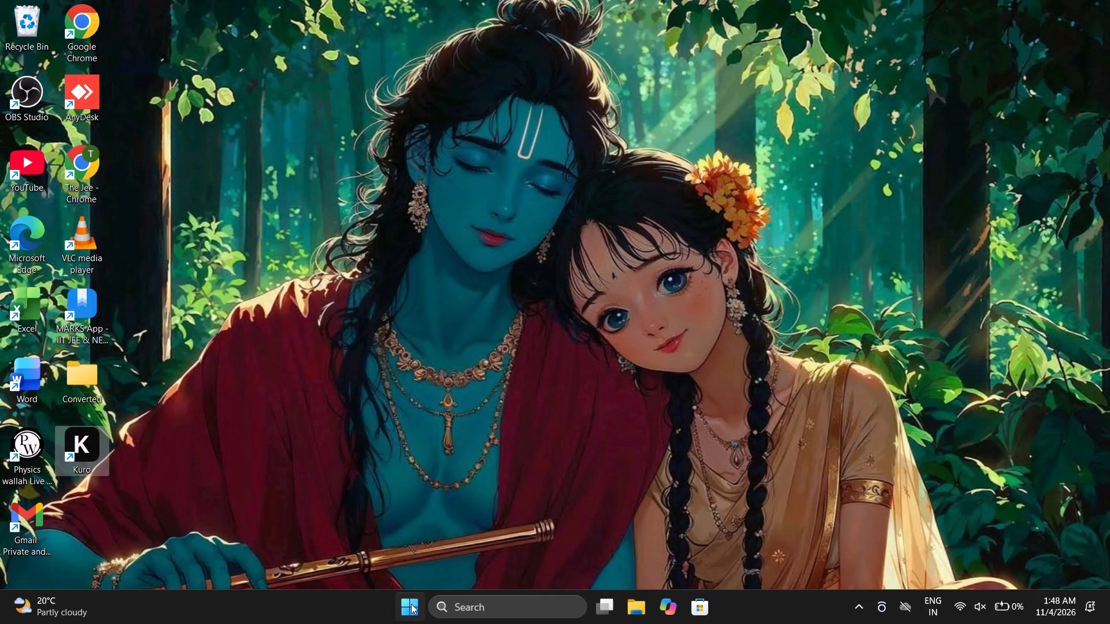
Launch the AVI to MP4 converter app.
left_click(408, 604)
scroll(578, 365, "down", 2)
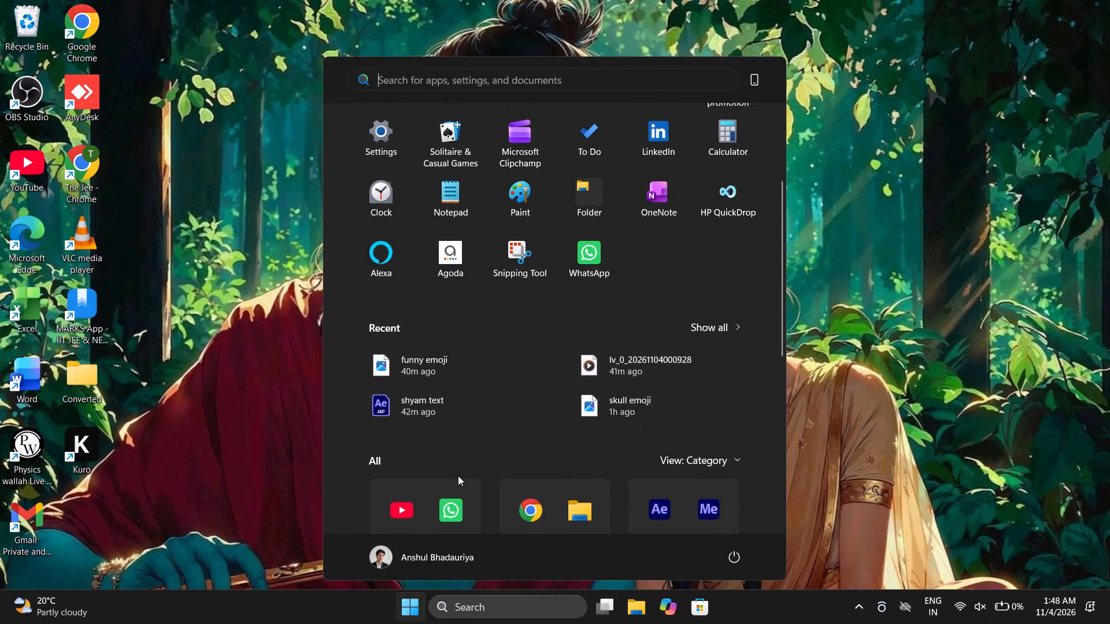
scroll(458, 476, "down", 3)
left_click(407, 459)
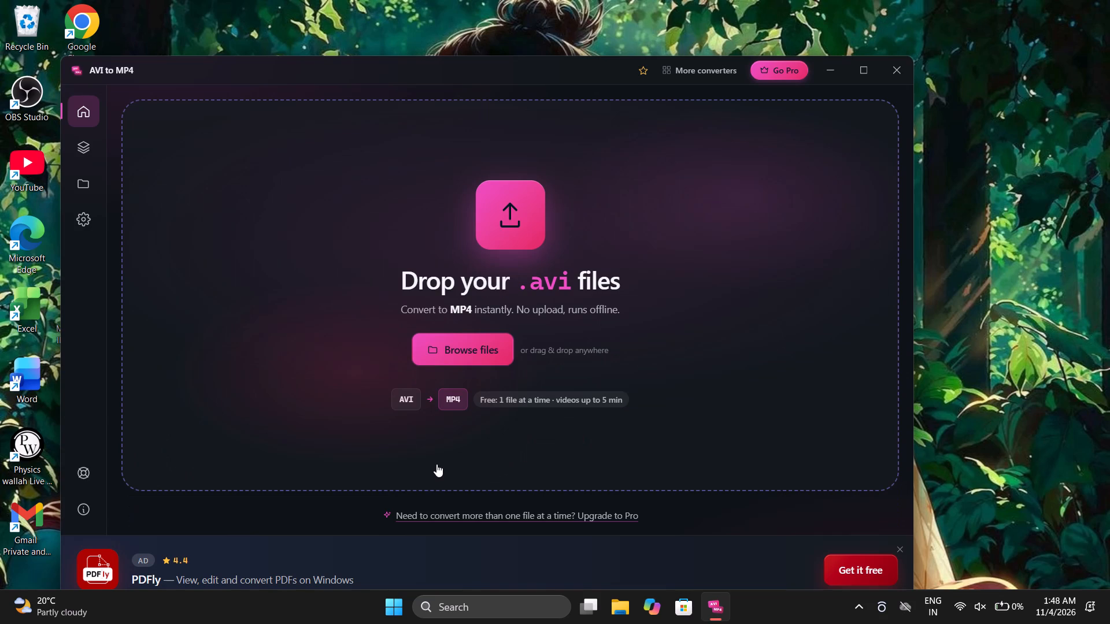
Load the Comp 1 AVI file from Downloads and convert it to MP4, keeping the audio track and fast-start web optimisation.
left_click(482, 345)
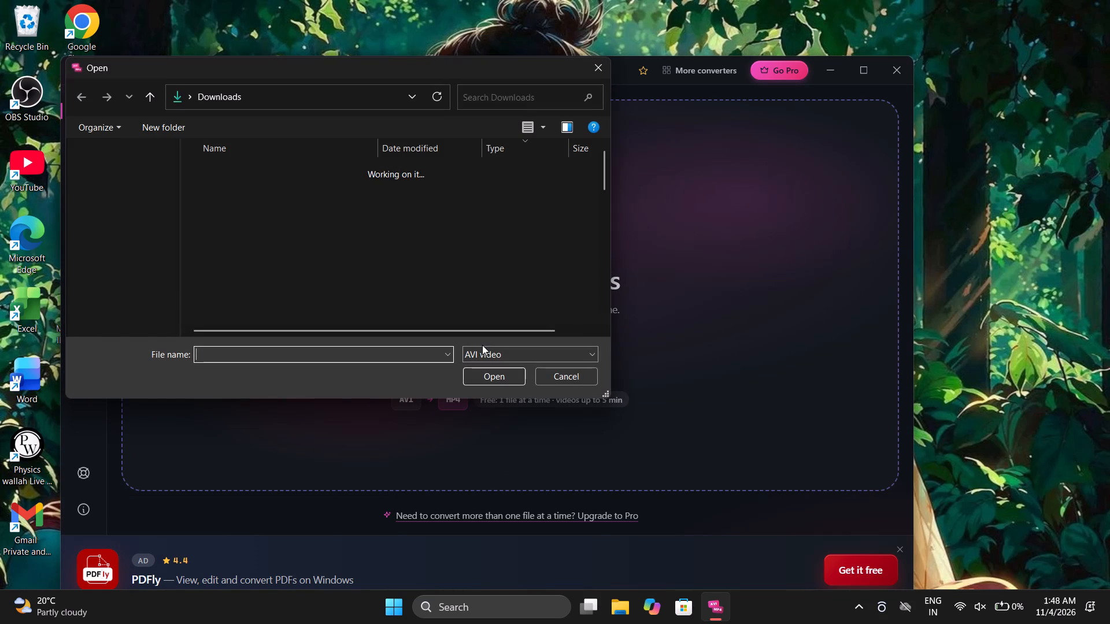
left_click(346, 255)
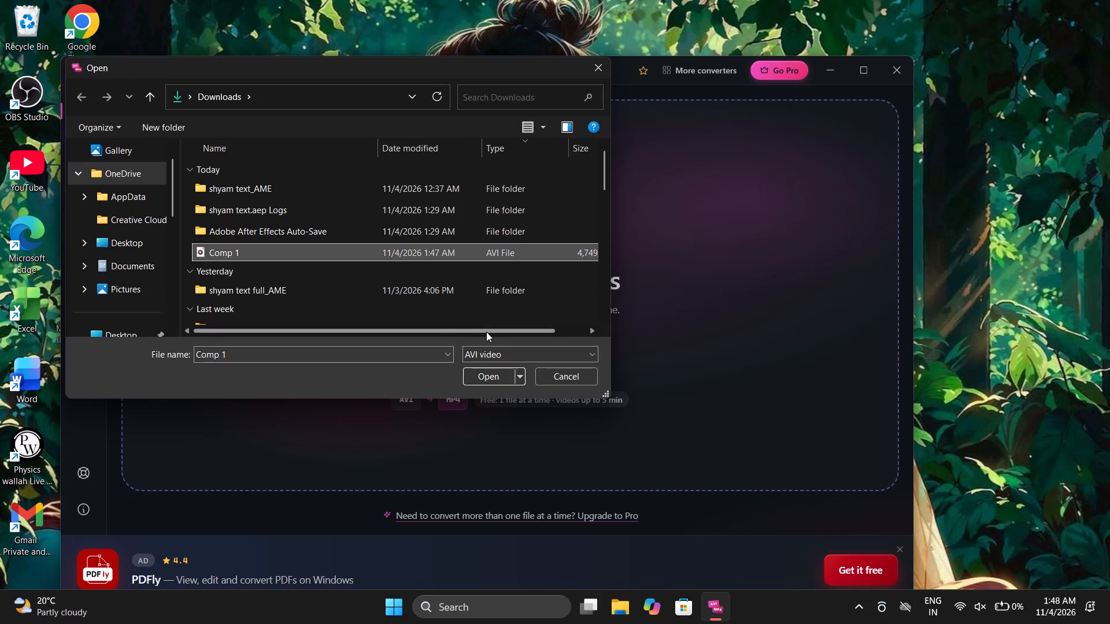
left_click(486, 374)
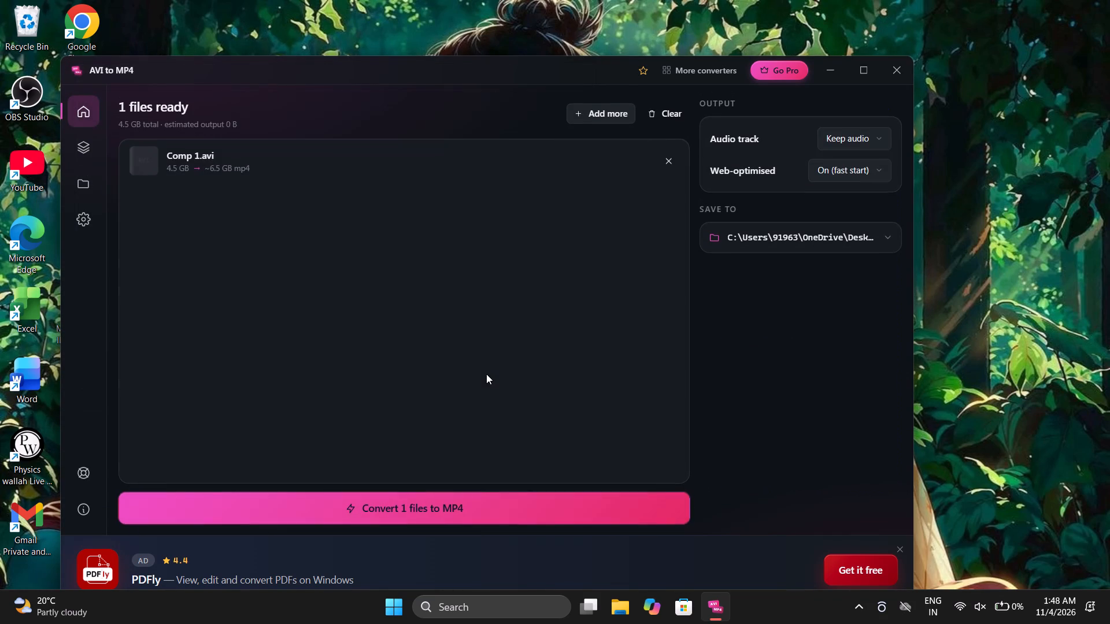
left_click(536, 511)
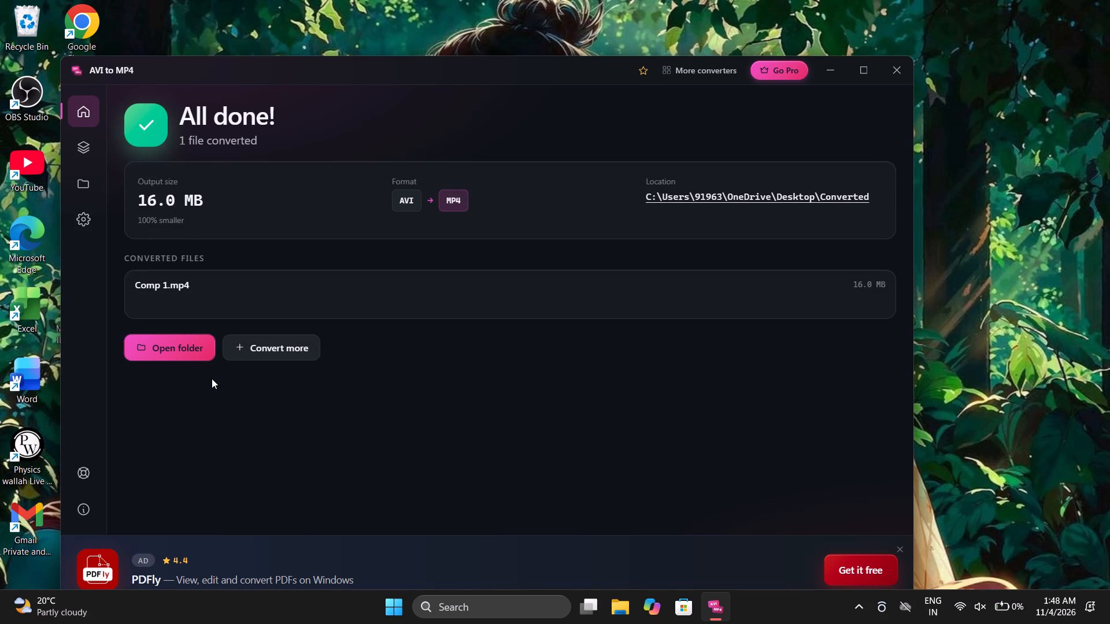
Move the converted Comp 1 MP4 from the Converted folder into Downloads, and close the folder window and the converter.
left_click(173, 347)
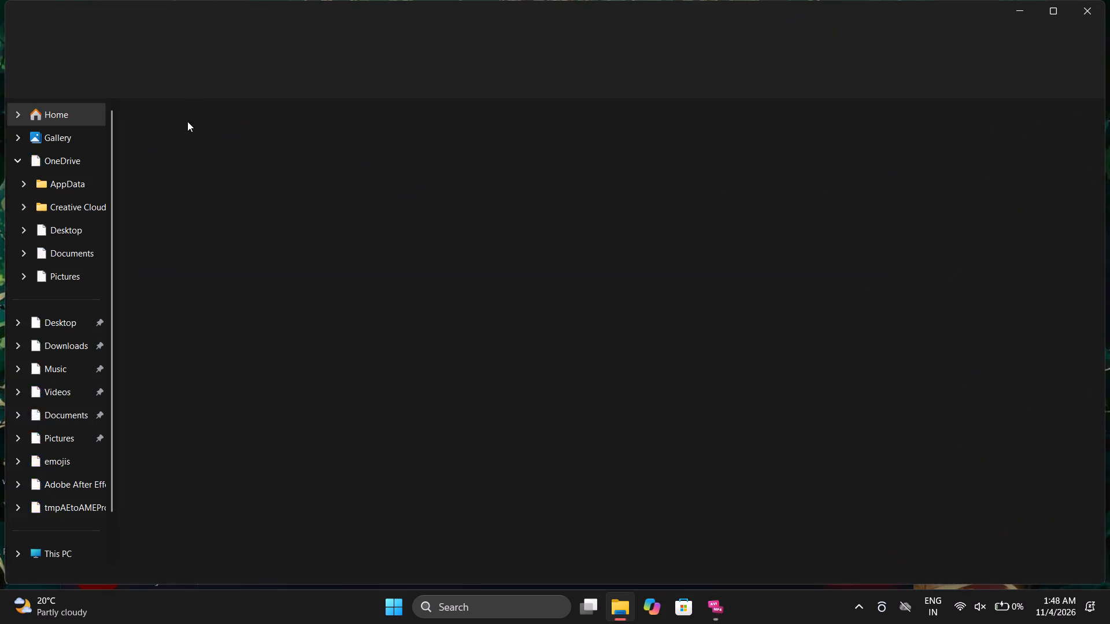
left_click(99, 79)
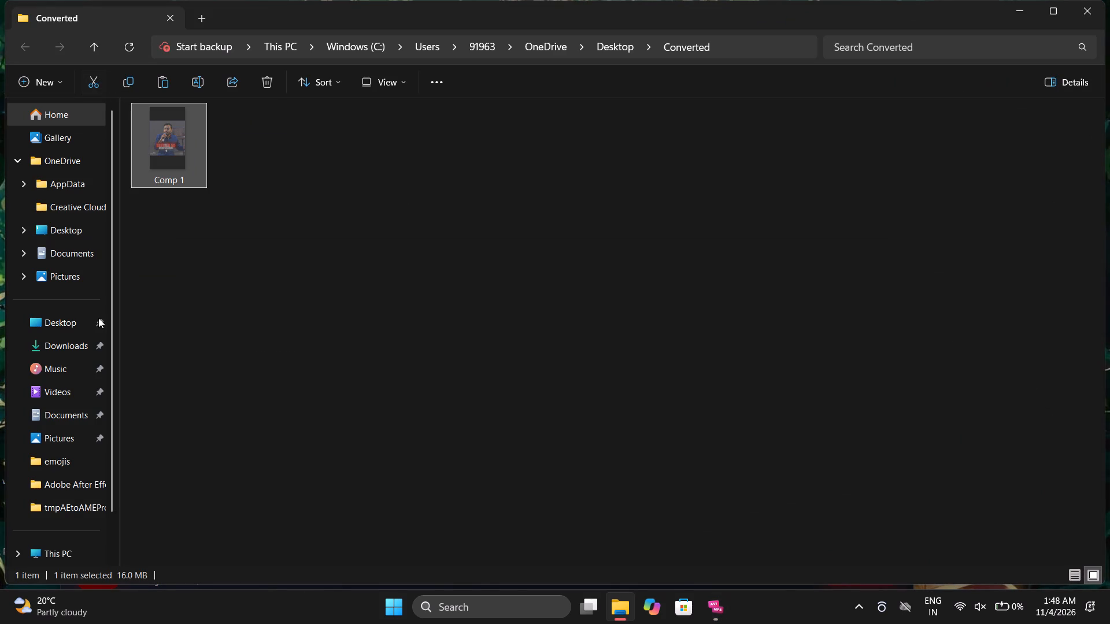
left_click(69, 346)
left_click(160, 92)
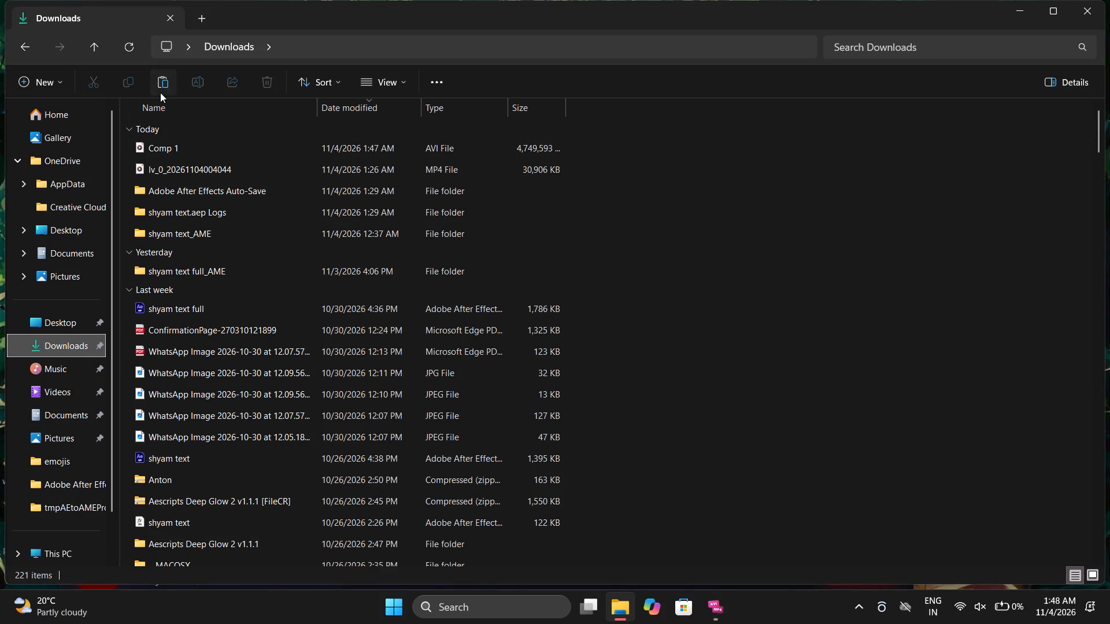
left_click(1092, 10)
left_click(1099, 0)
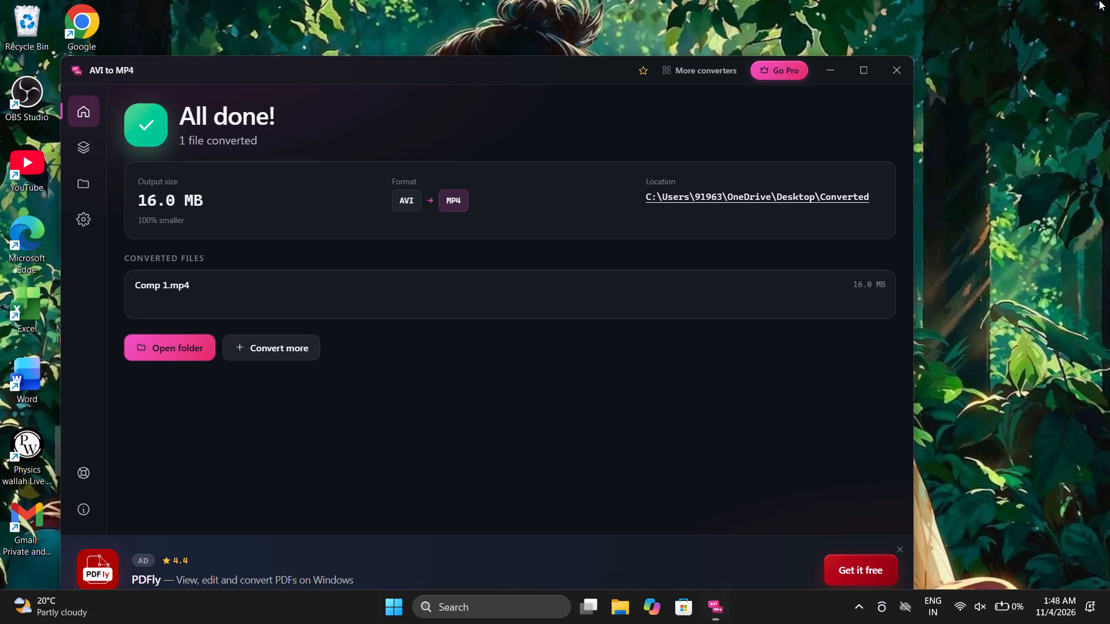
left_click(904, 68)
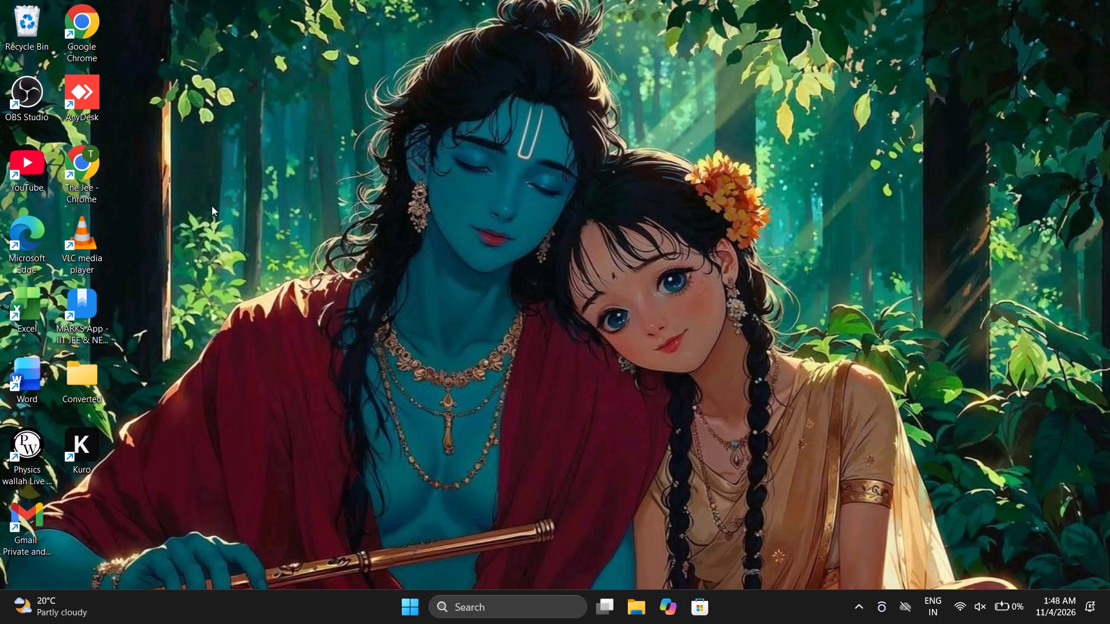
Launch Chrome with The Jee profile, search Google for wa and open WhatsApp Web from the results.
double_click(87, 180)
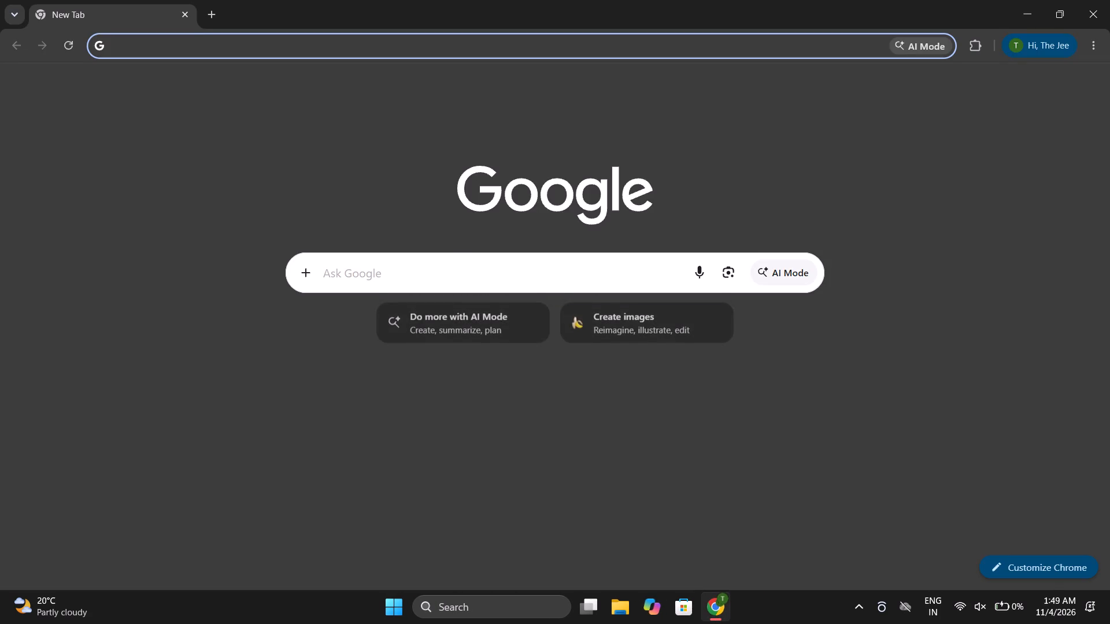
left_click(414, 267)
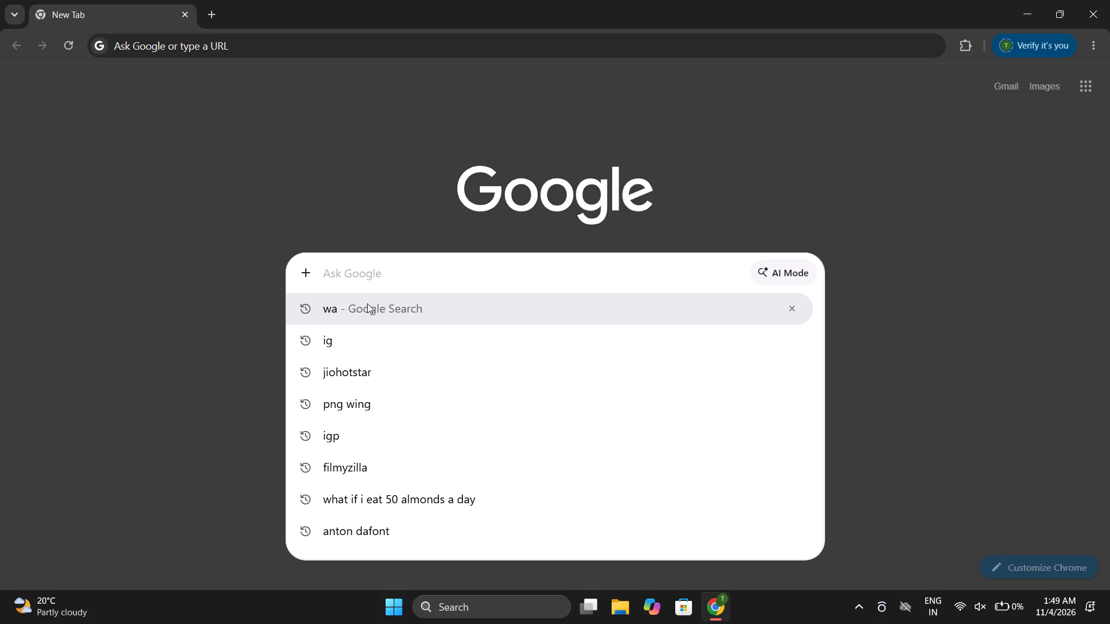
left_click(367, 303)
left_click(216, 226)
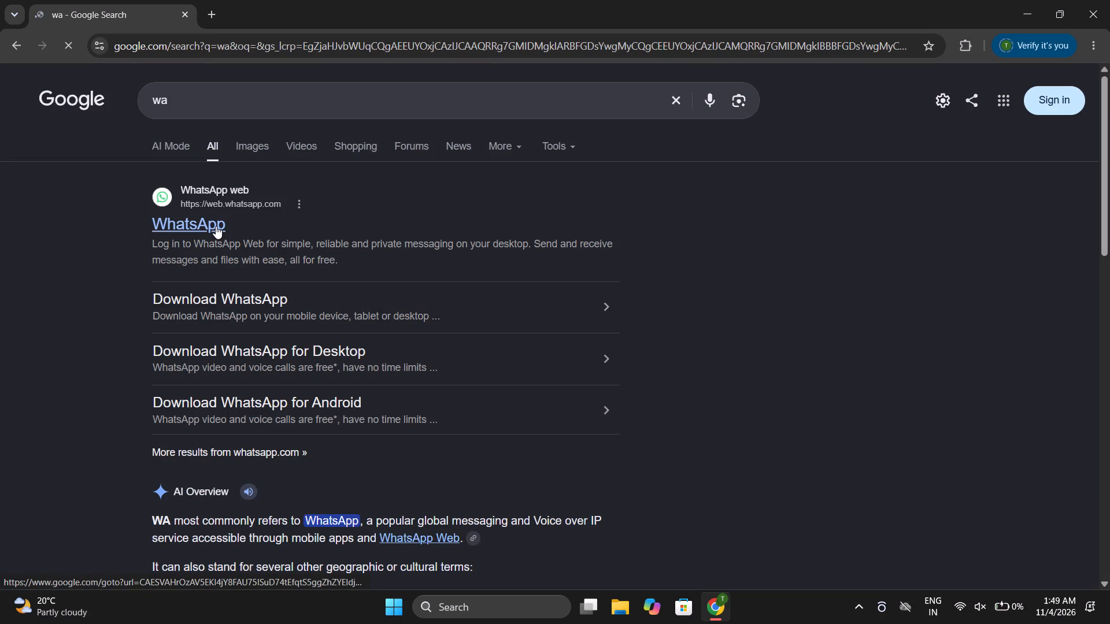